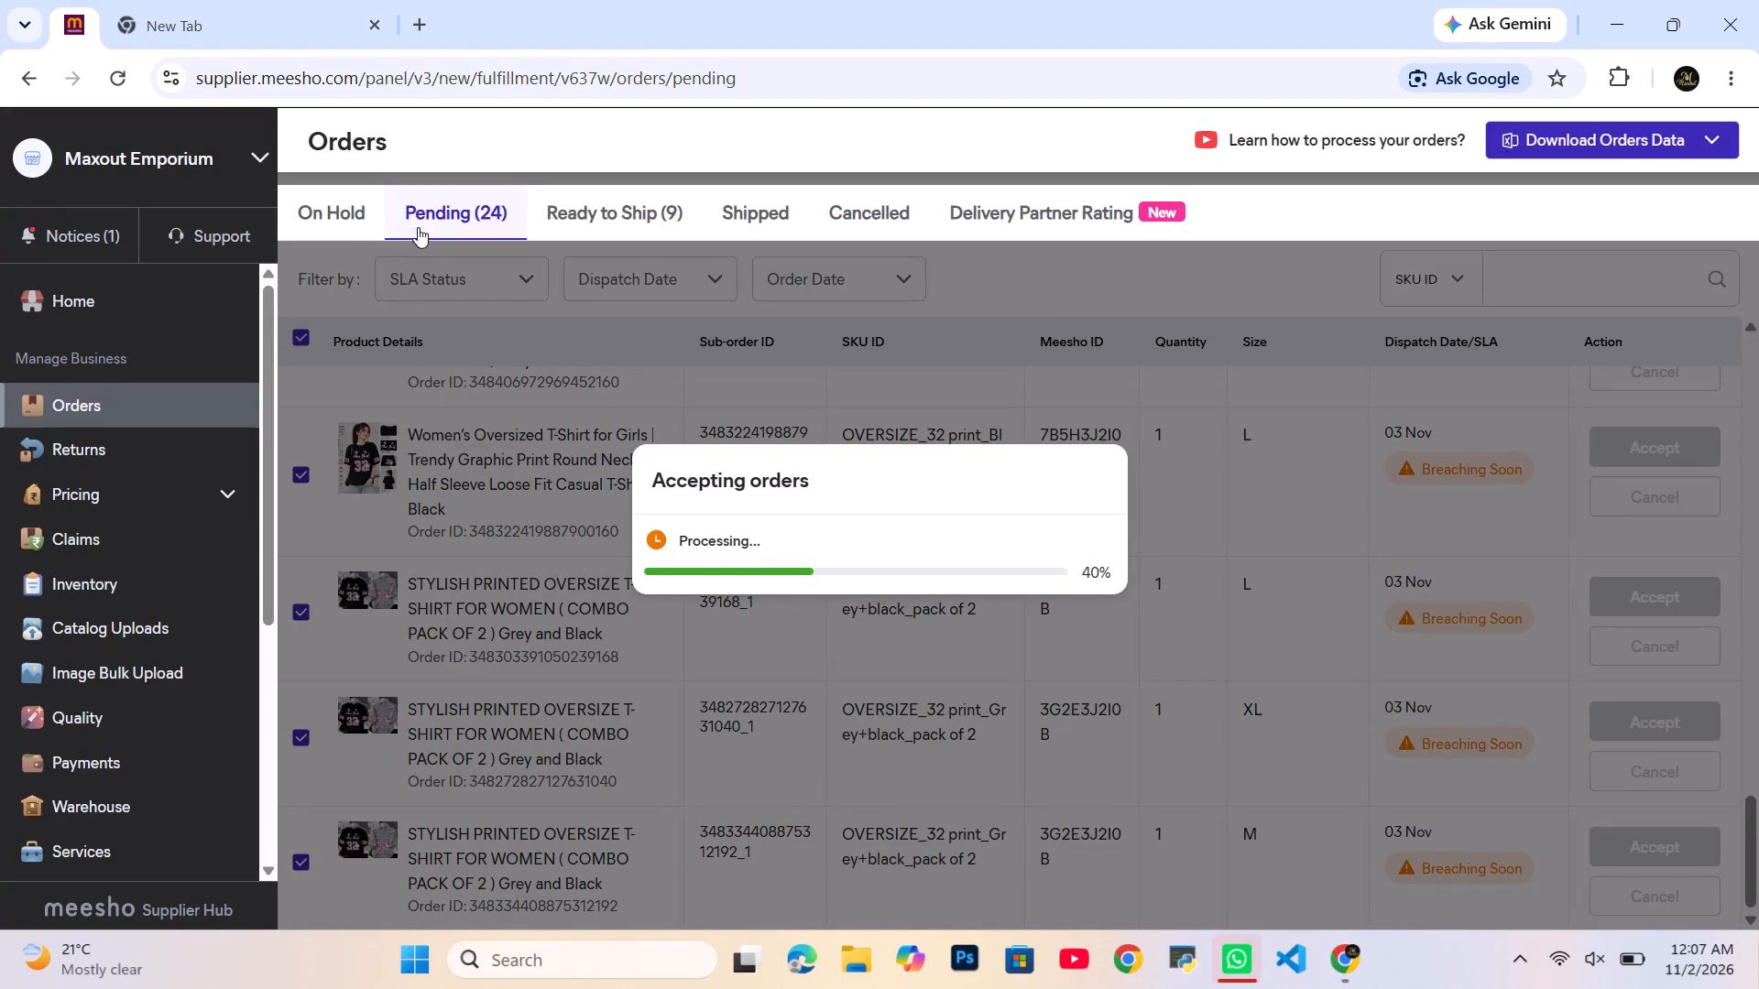
Look through the On Hold orders and check the Ready to Ship list while the pending orders are being accepted.
click(374, 216)
scroll(452, 418, down, 5)
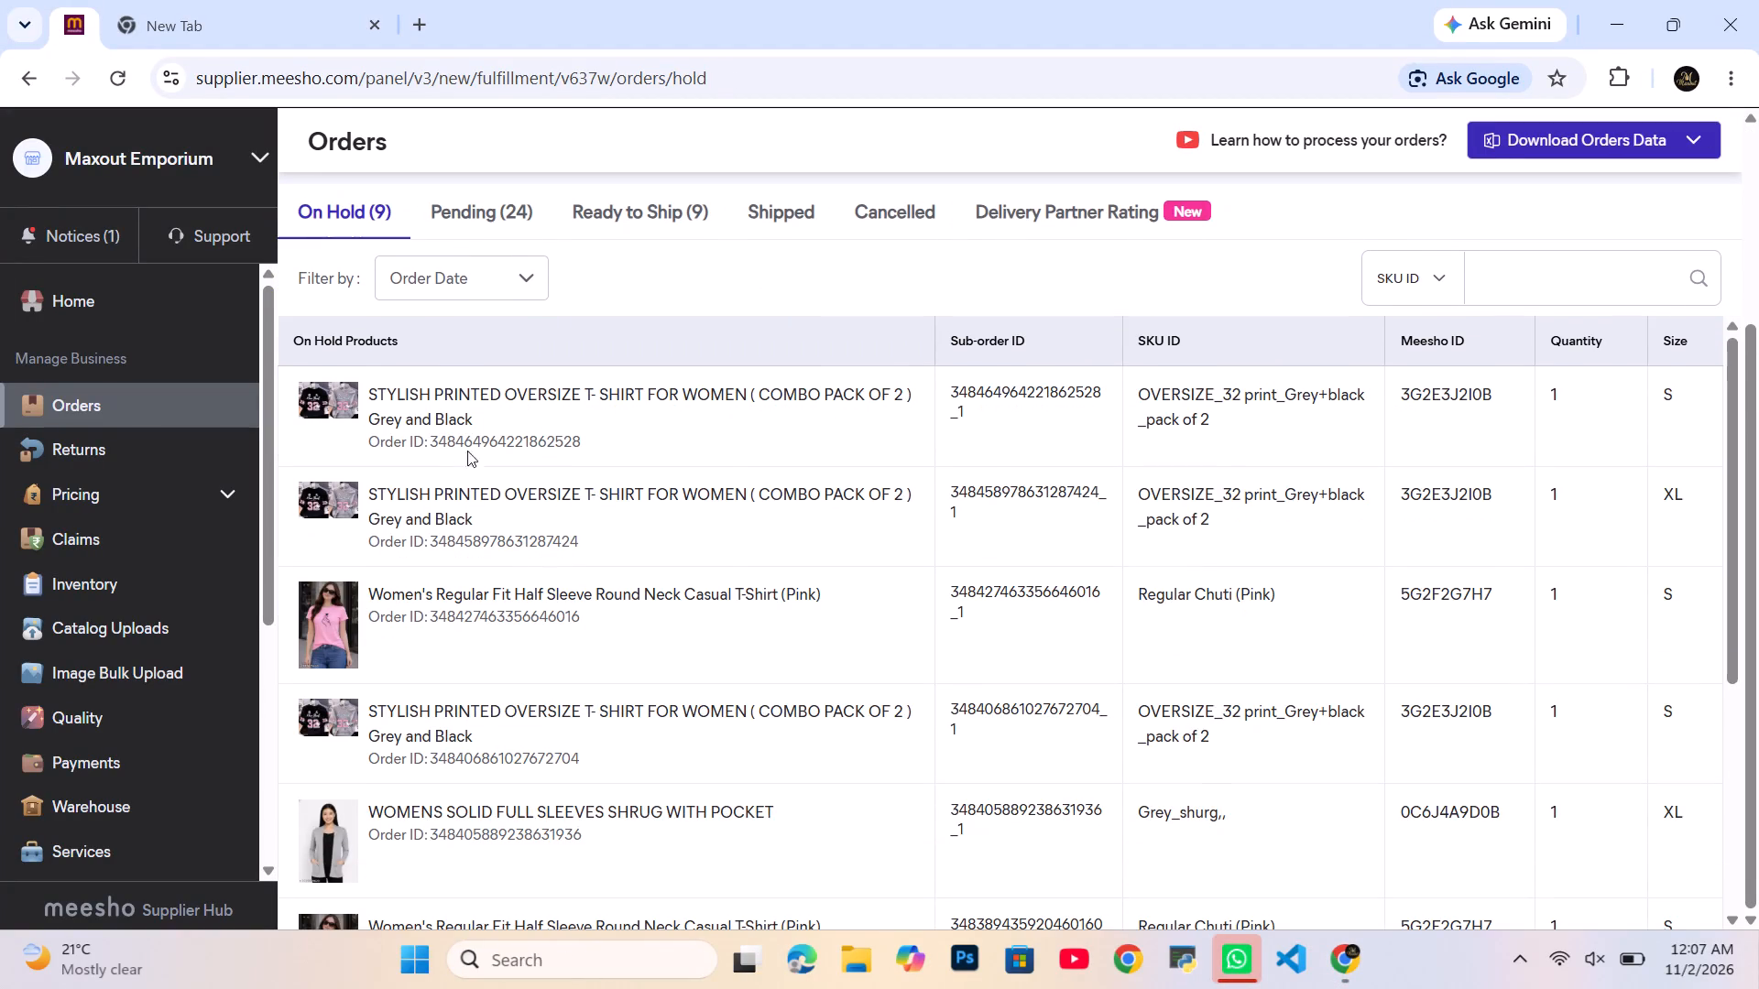
scroll(512, 323, down, 5)
scroll(507, 489, down, 4)
click(601, 212)
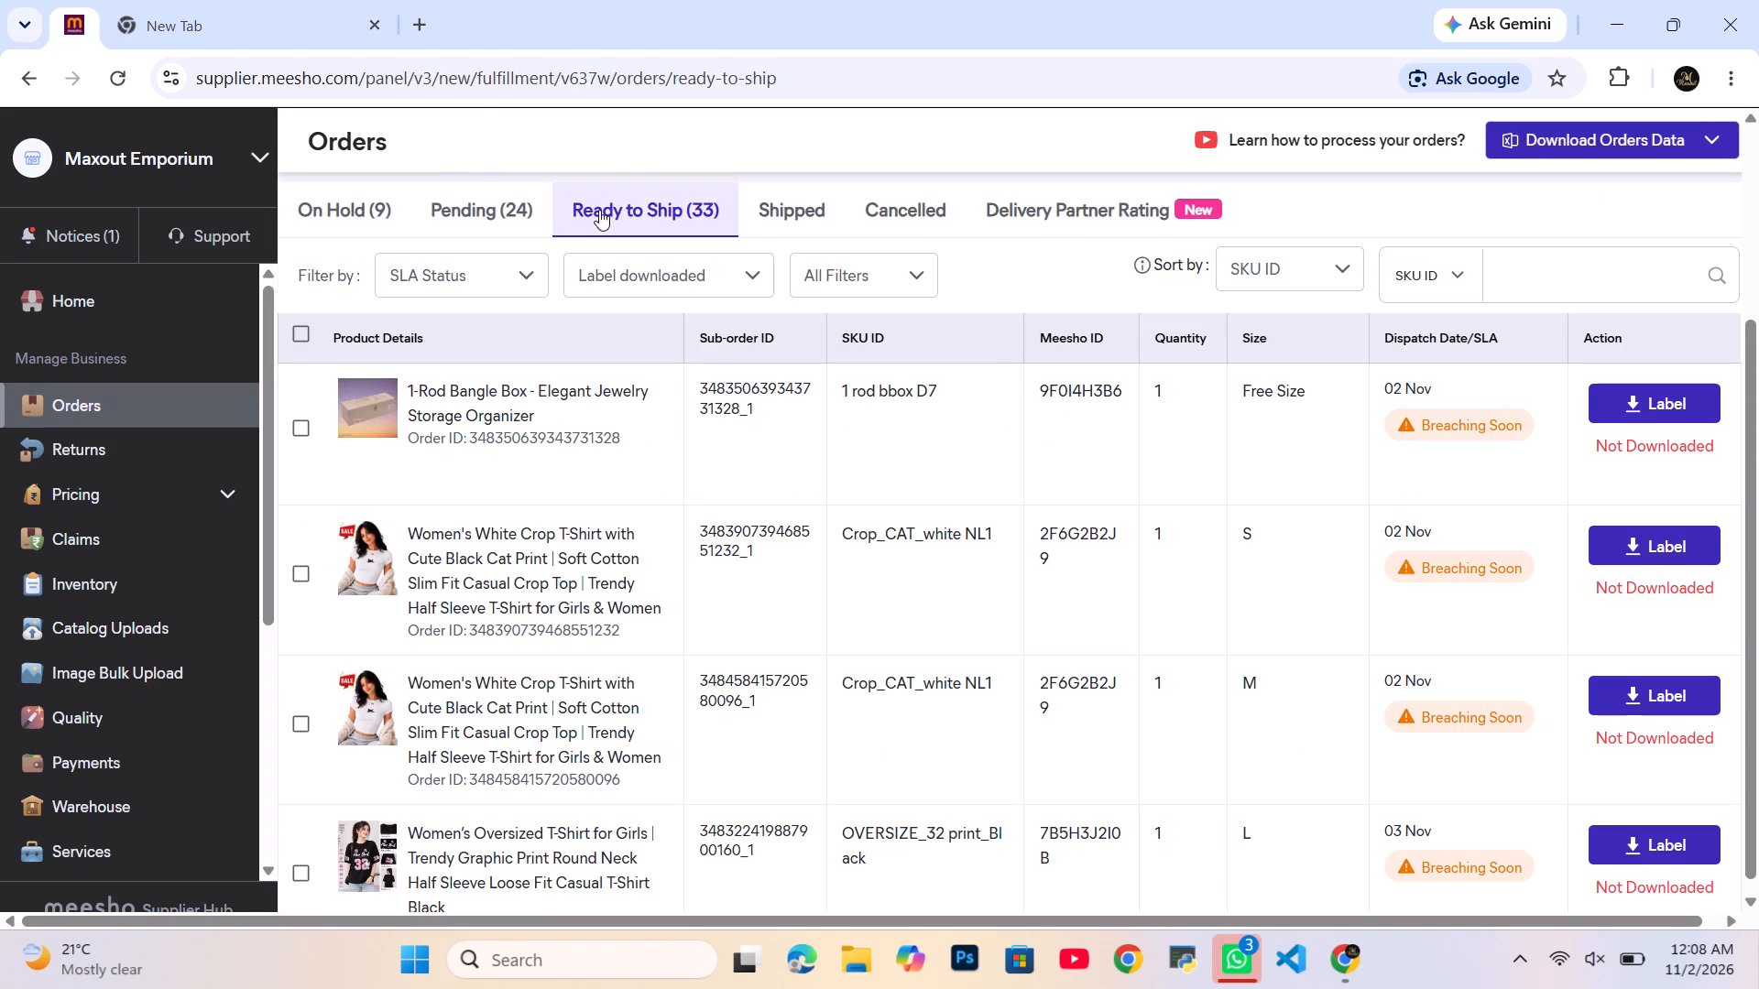
Return to the Pending orders and dismiss the order acceptance notice.
click(508, 204)
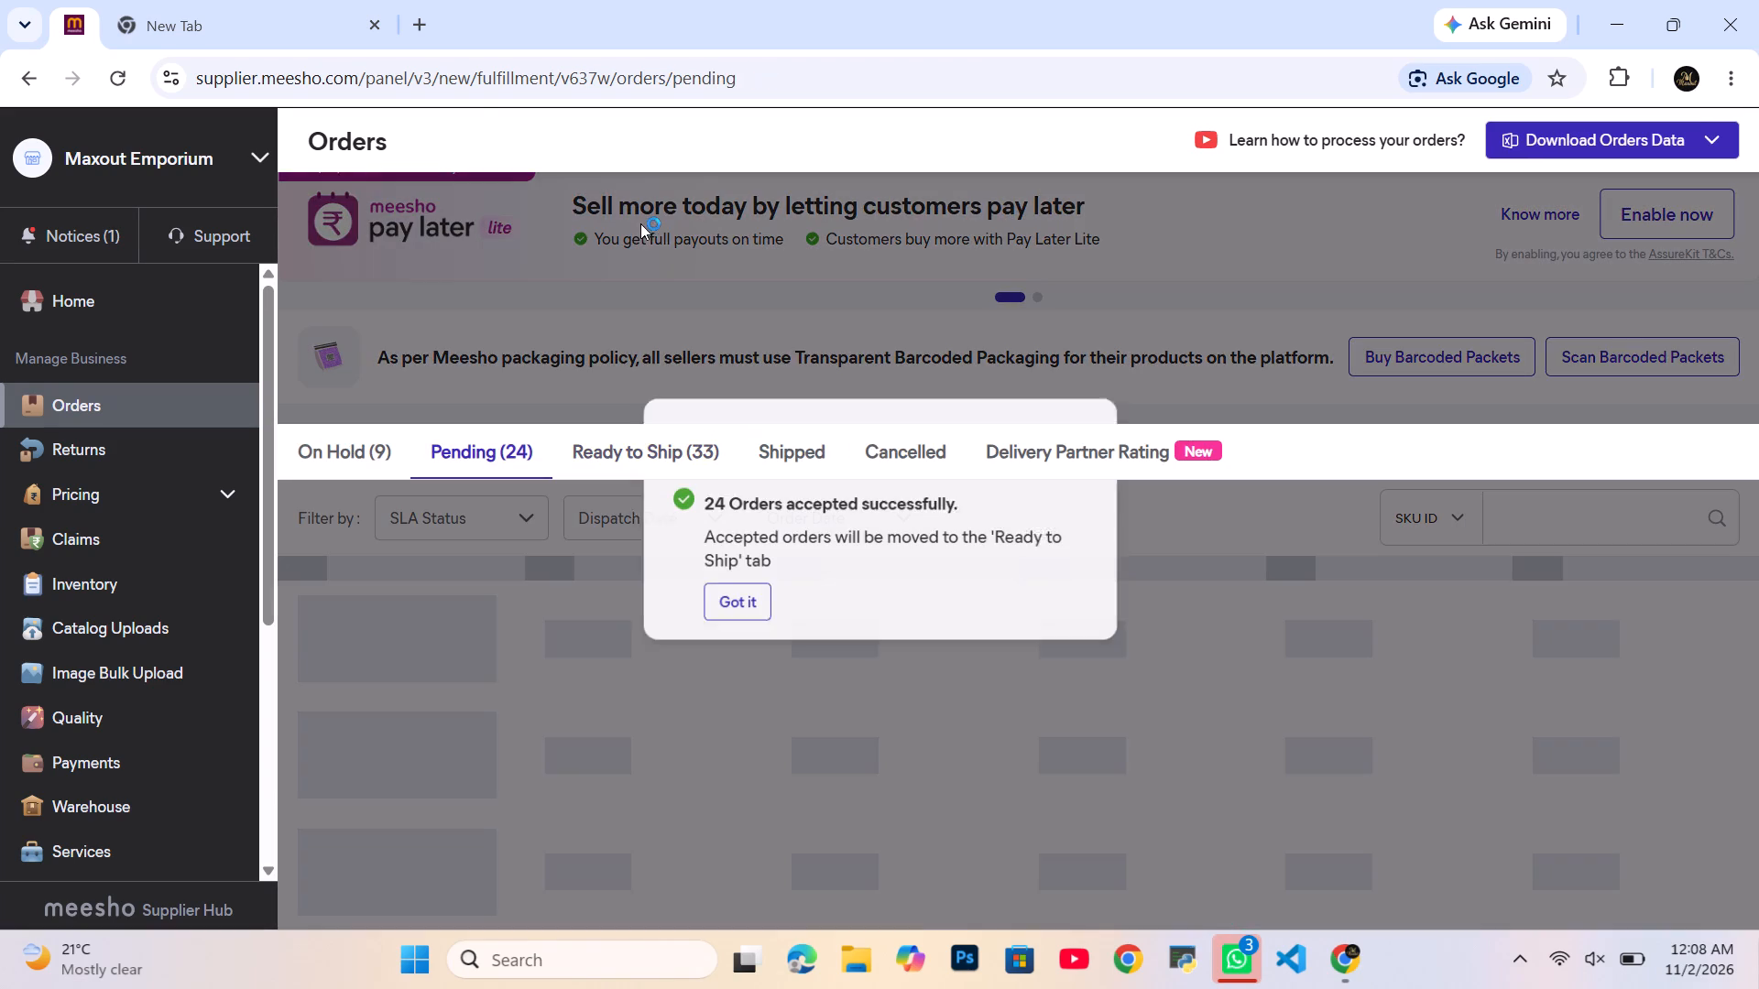
click(729, 614)
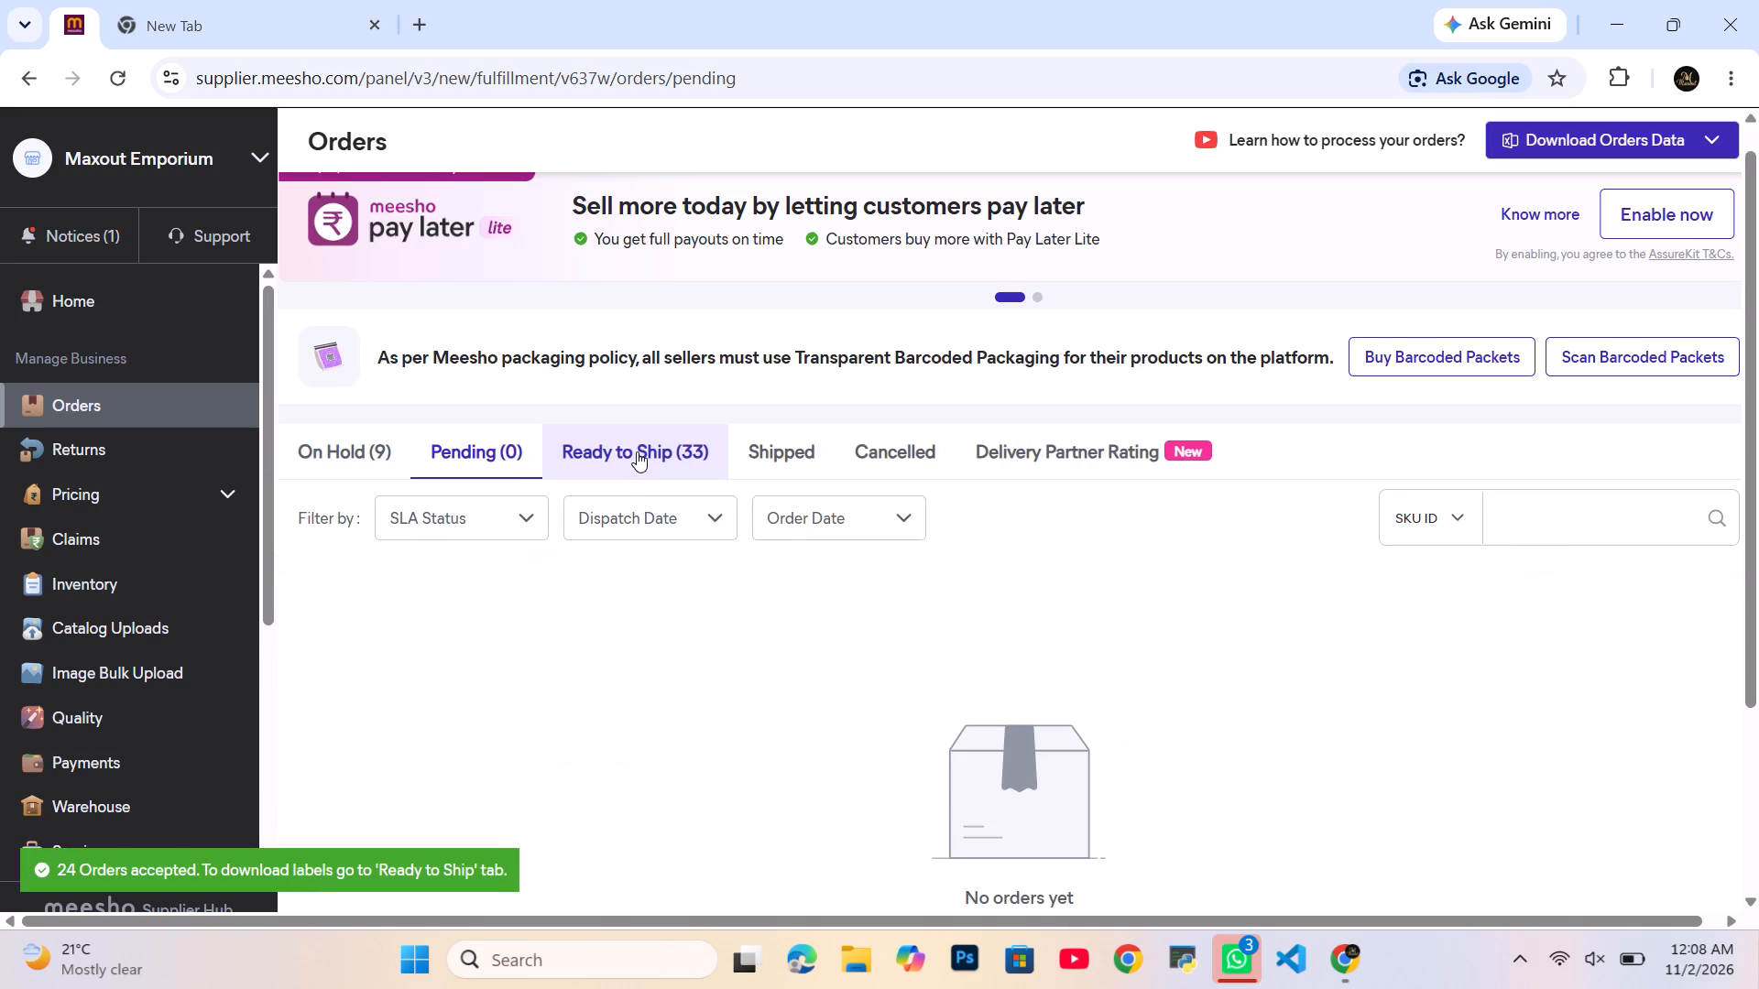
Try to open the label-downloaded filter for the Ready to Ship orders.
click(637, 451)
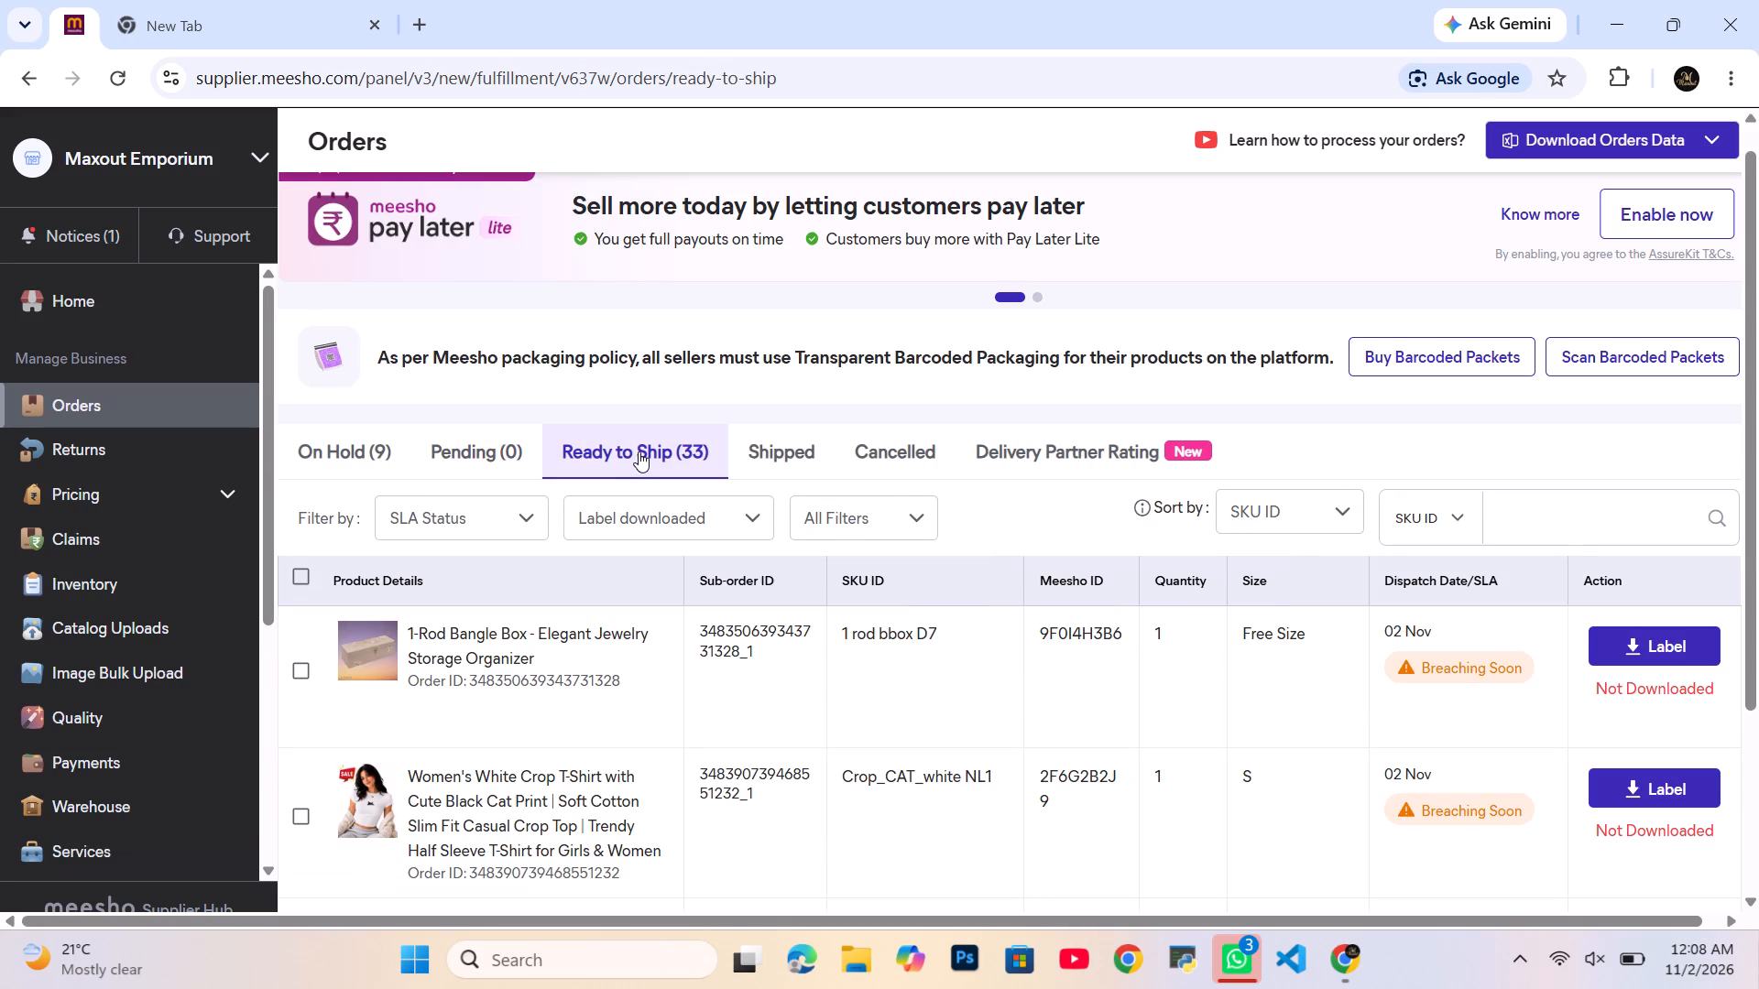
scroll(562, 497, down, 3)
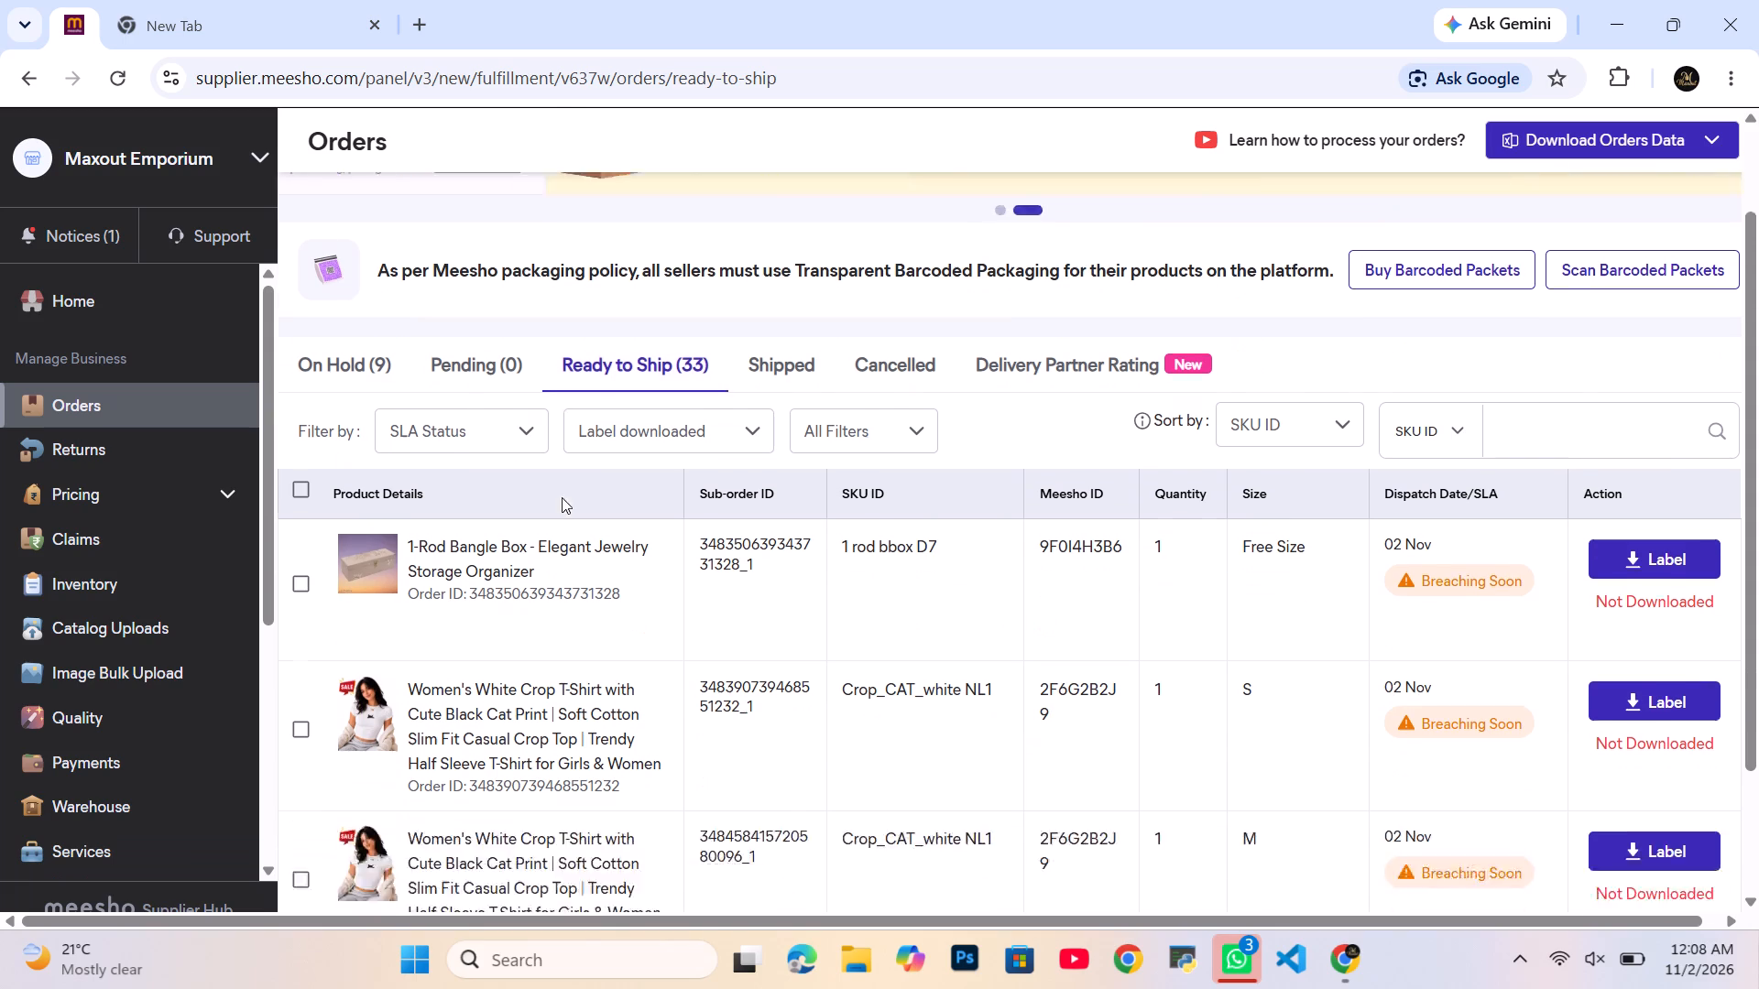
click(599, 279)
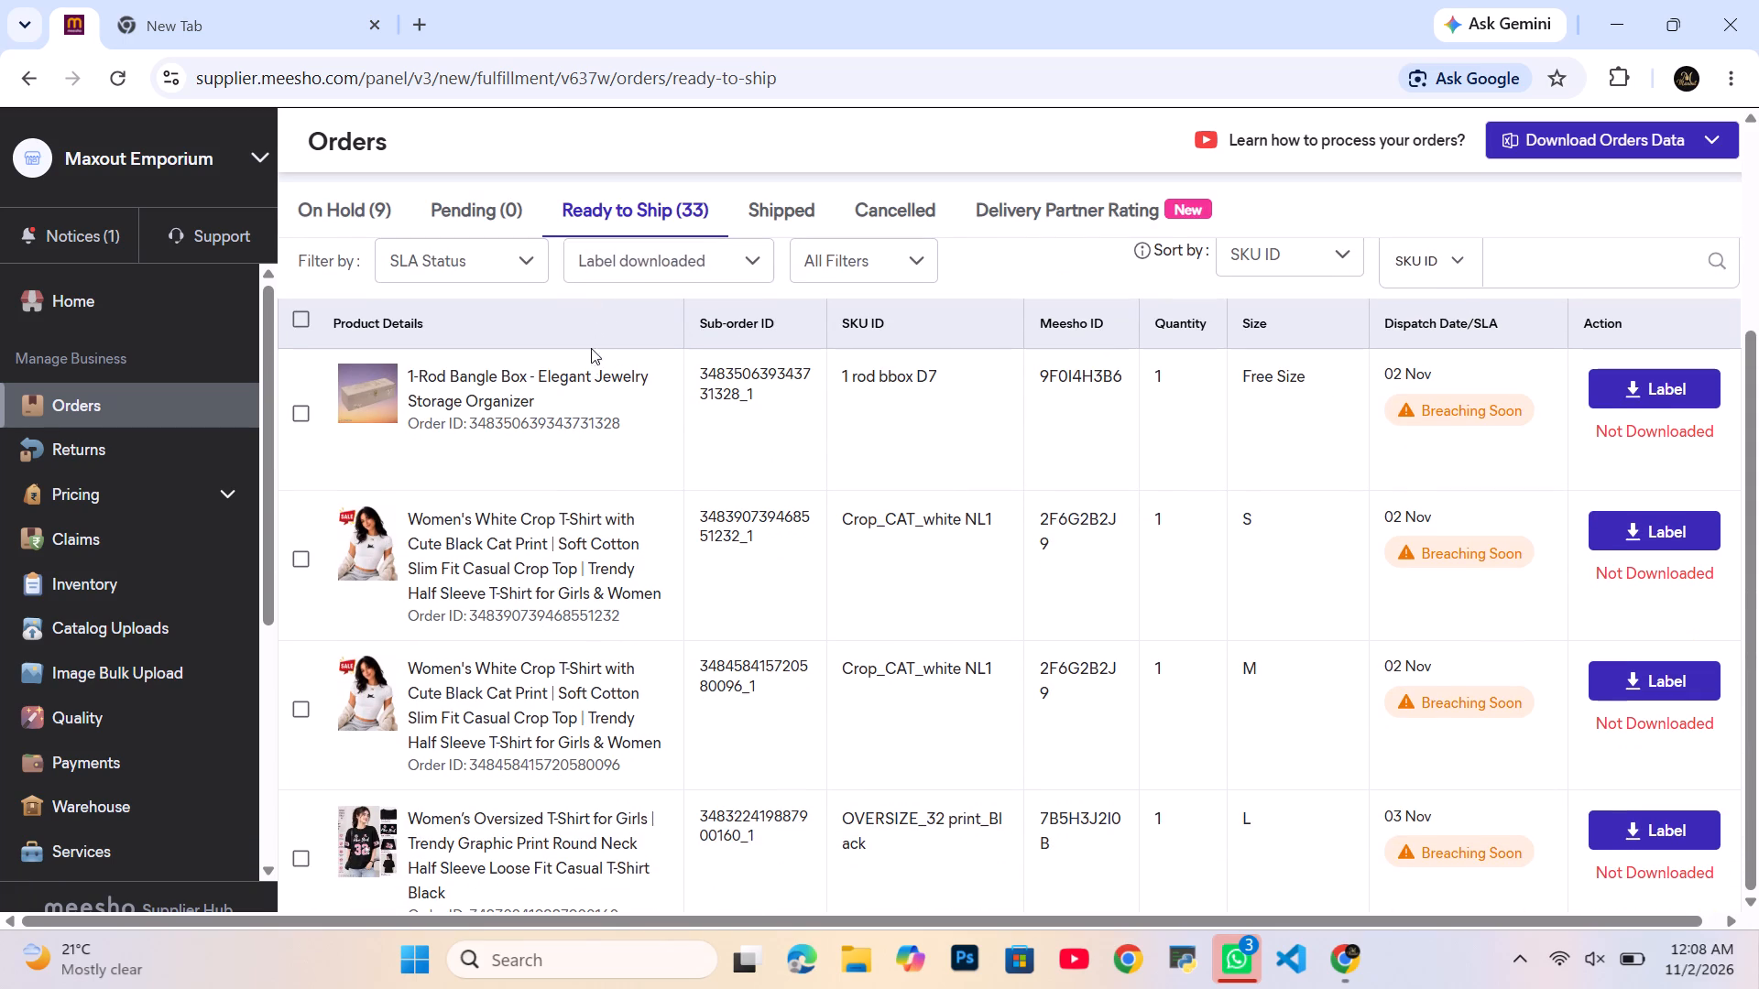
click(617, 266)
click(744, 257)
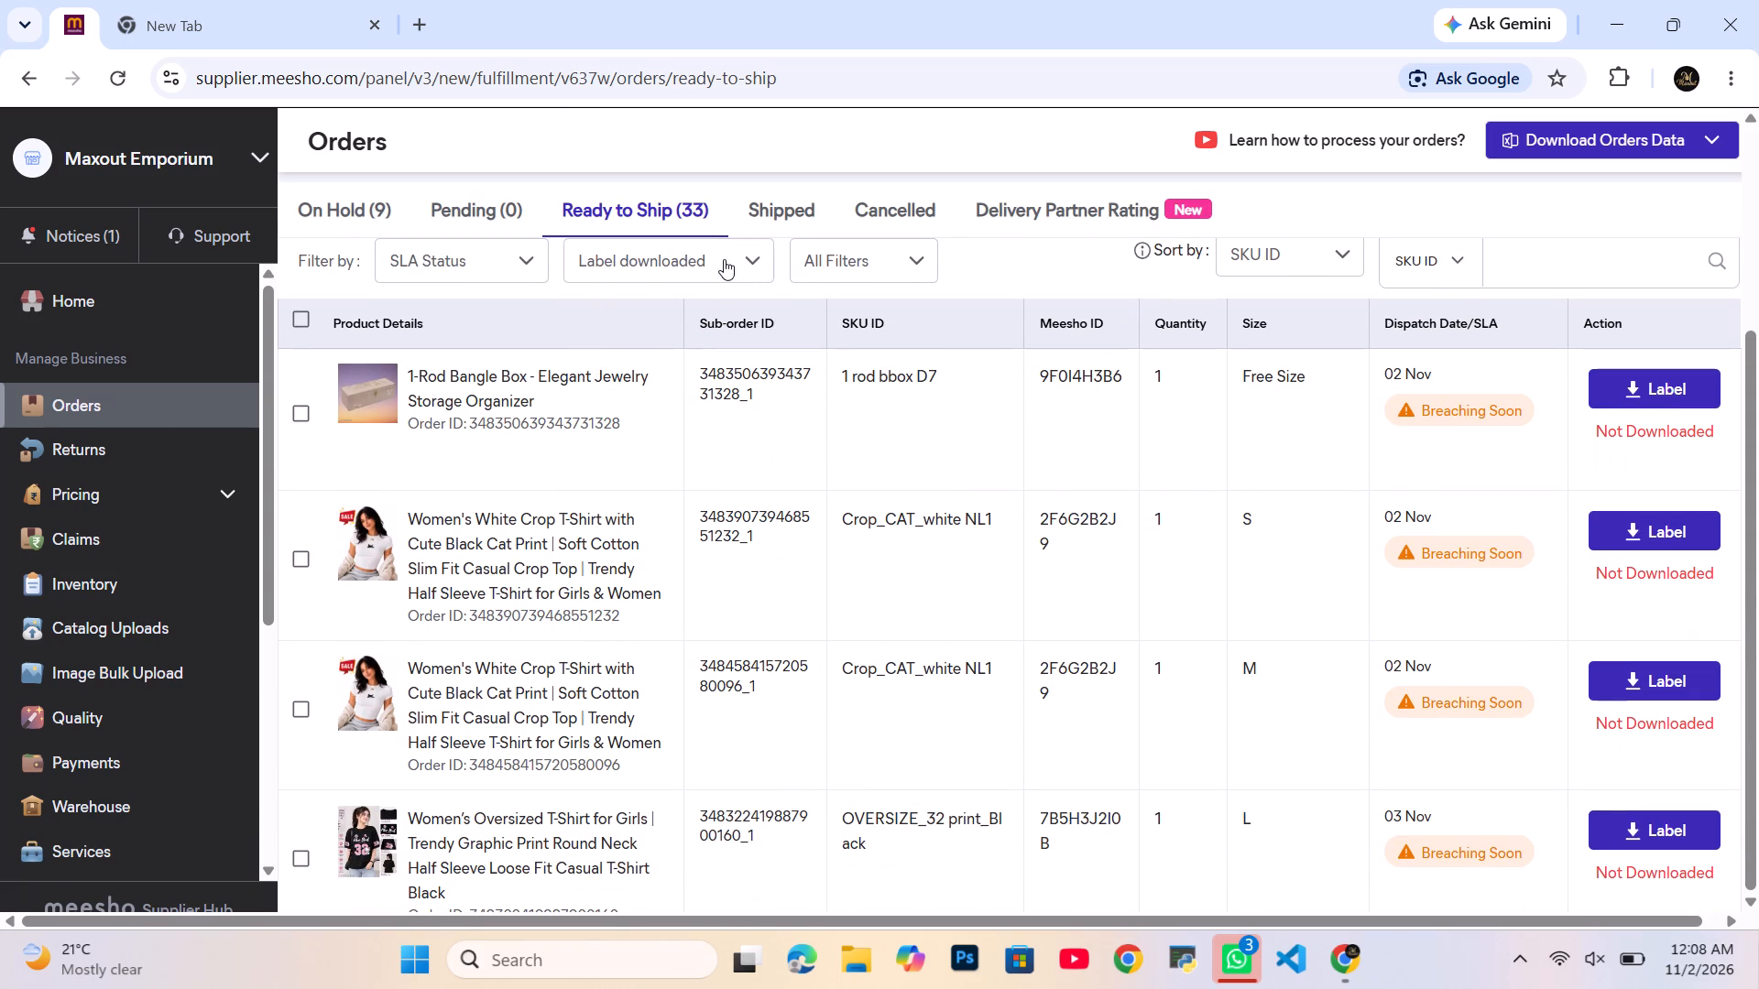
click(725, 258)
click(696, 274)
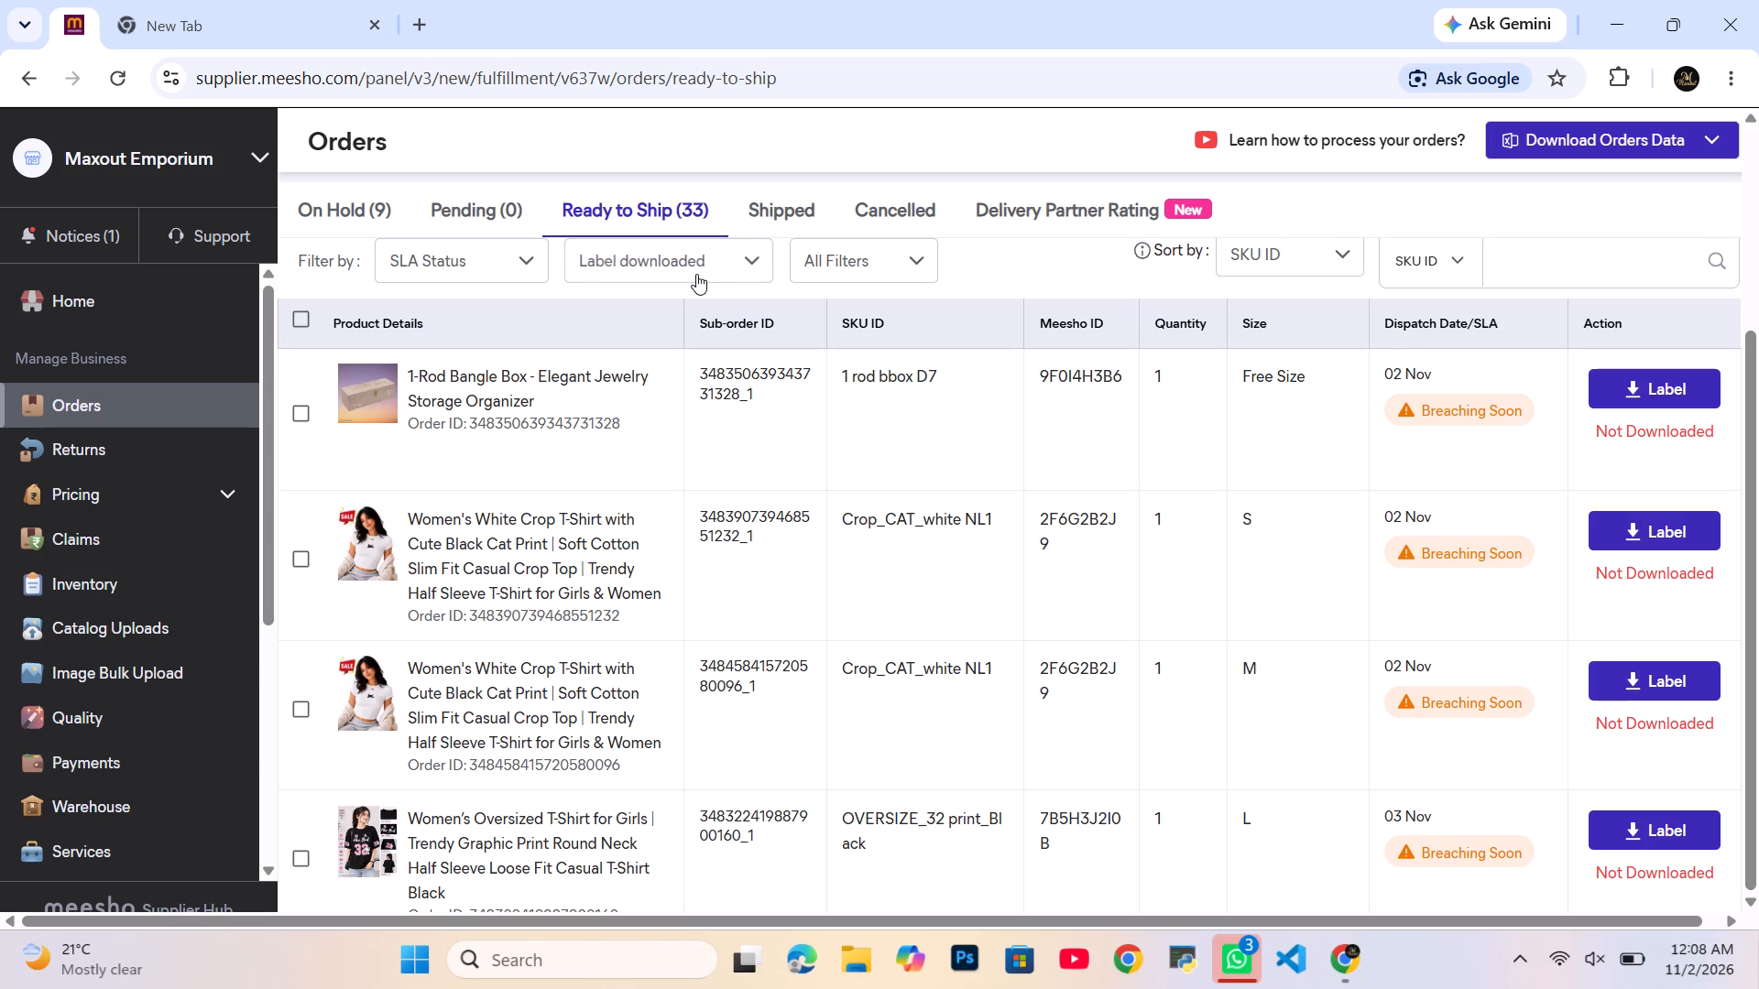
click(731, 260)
Go back to the Pending orders and reload the page.
click(497, 203)
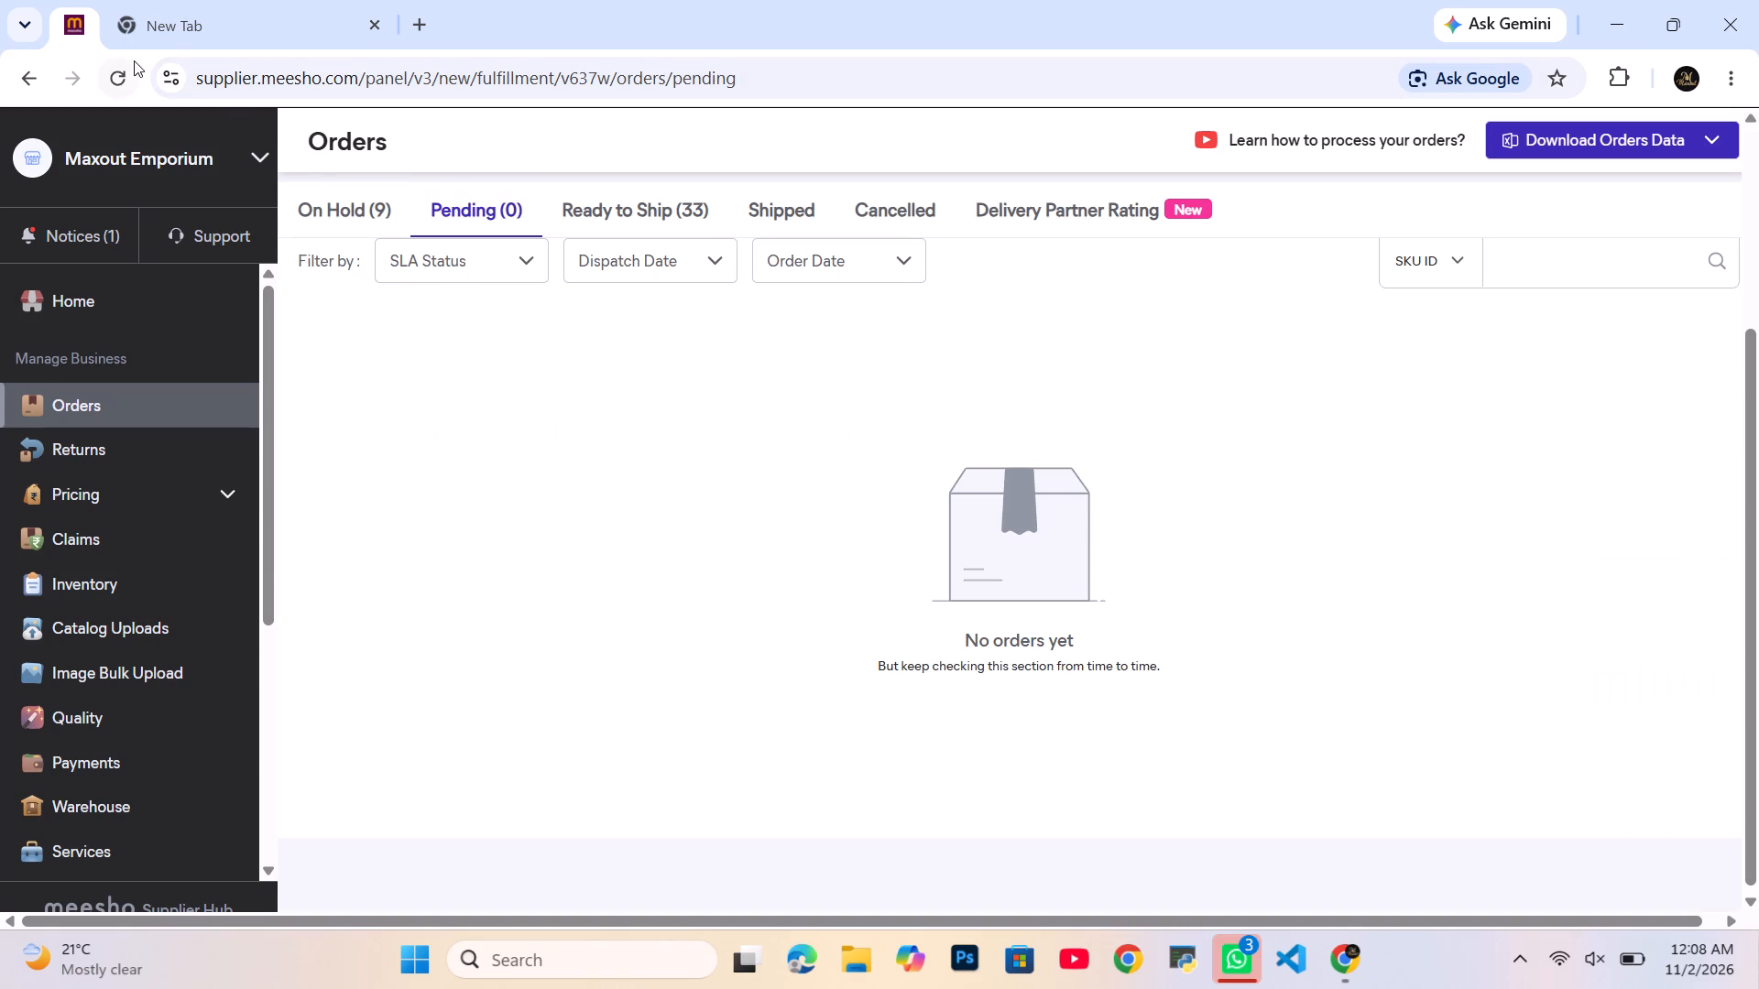
click(117, 80)
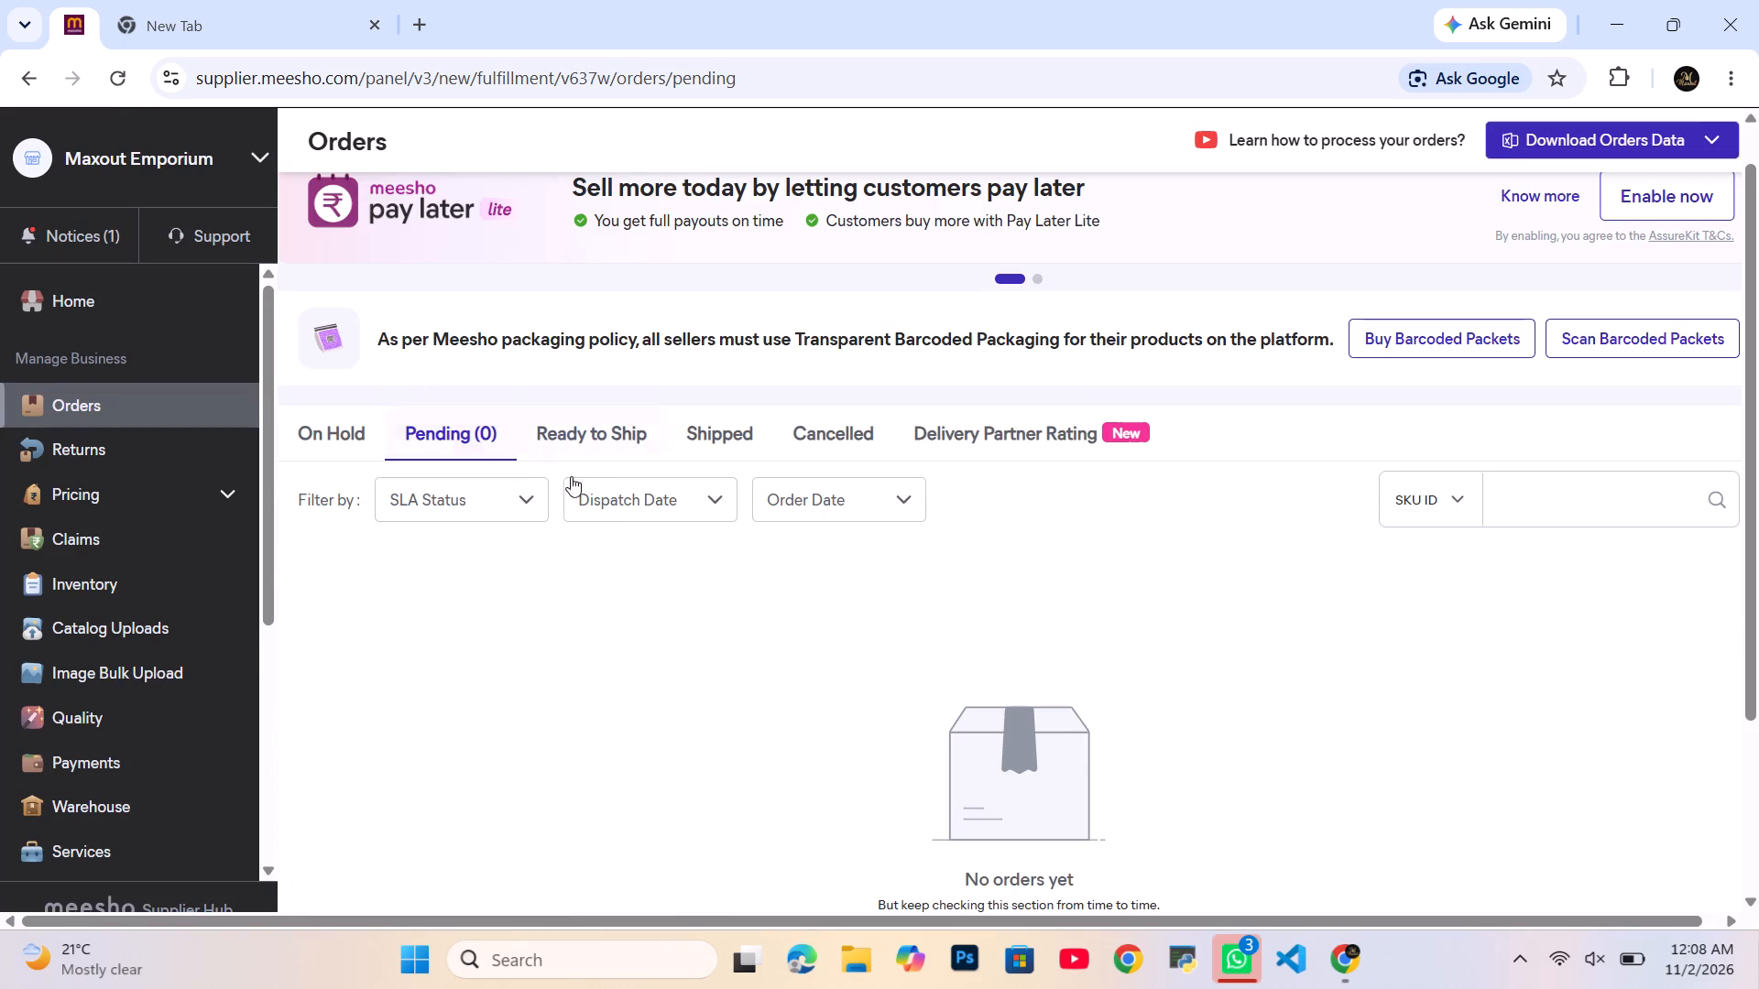
Filter the Ready to Ship orders to those with Label Downloaded set to No.
click(605, 441)
scroll(617, 480, down, 1)
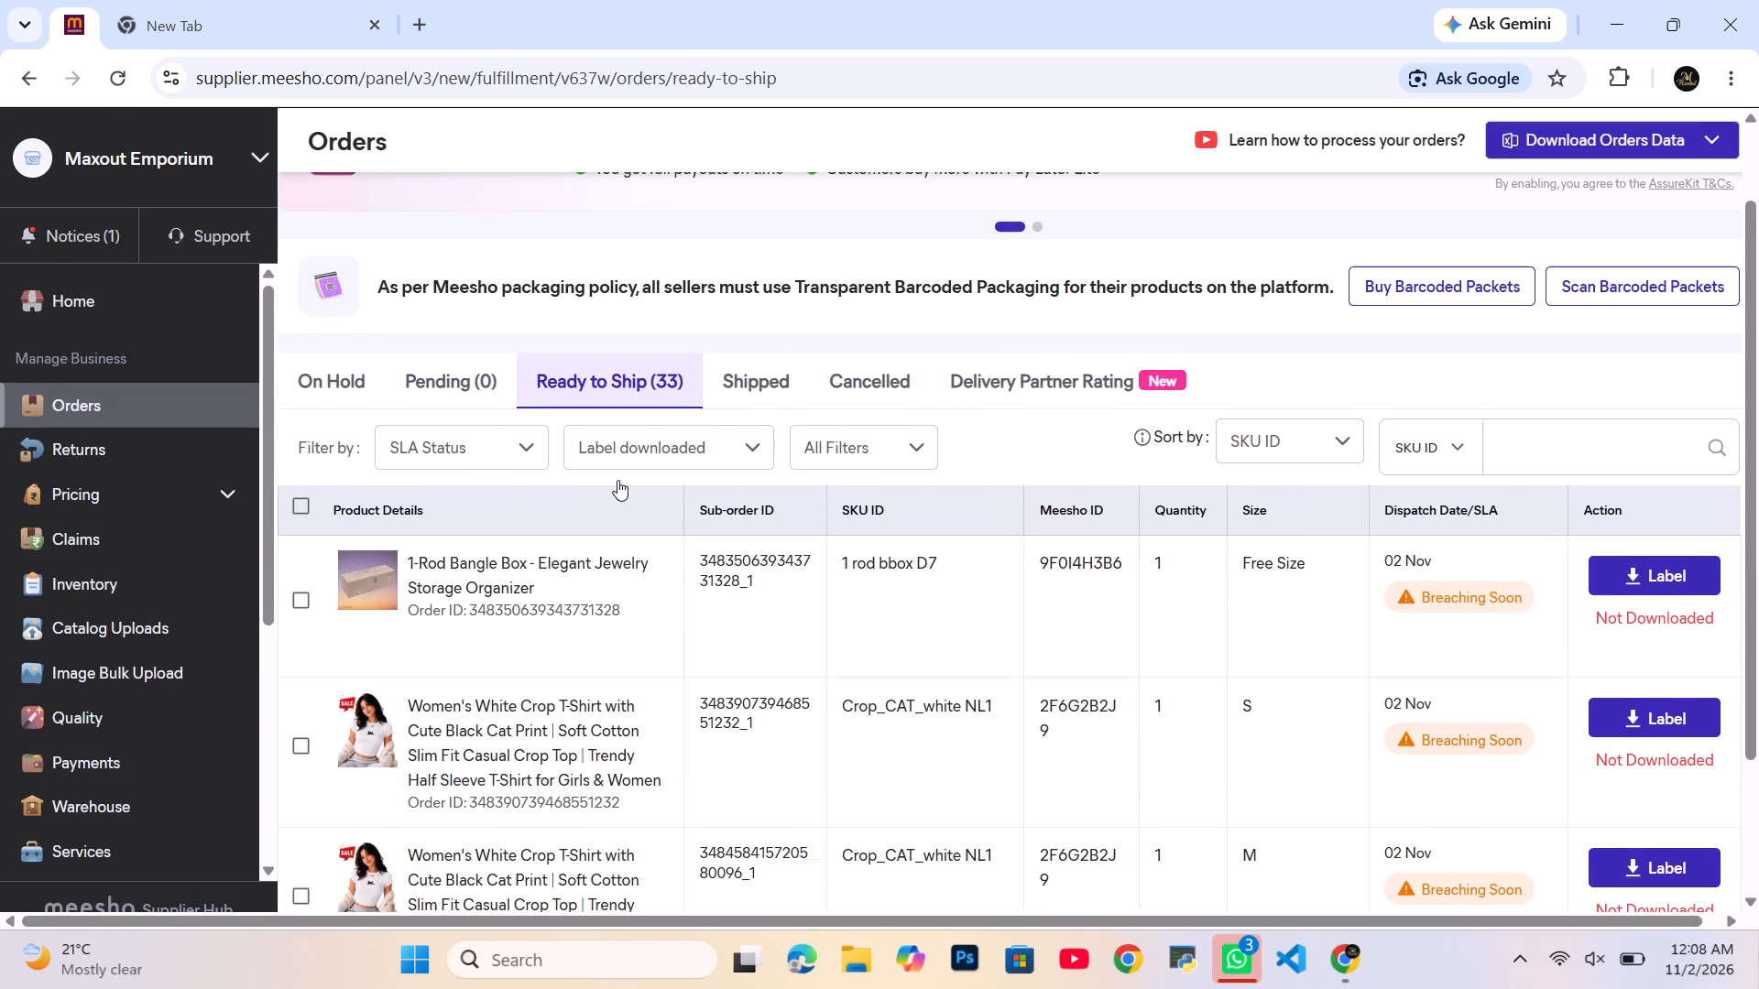
click(627, 434)
click(589, 522)
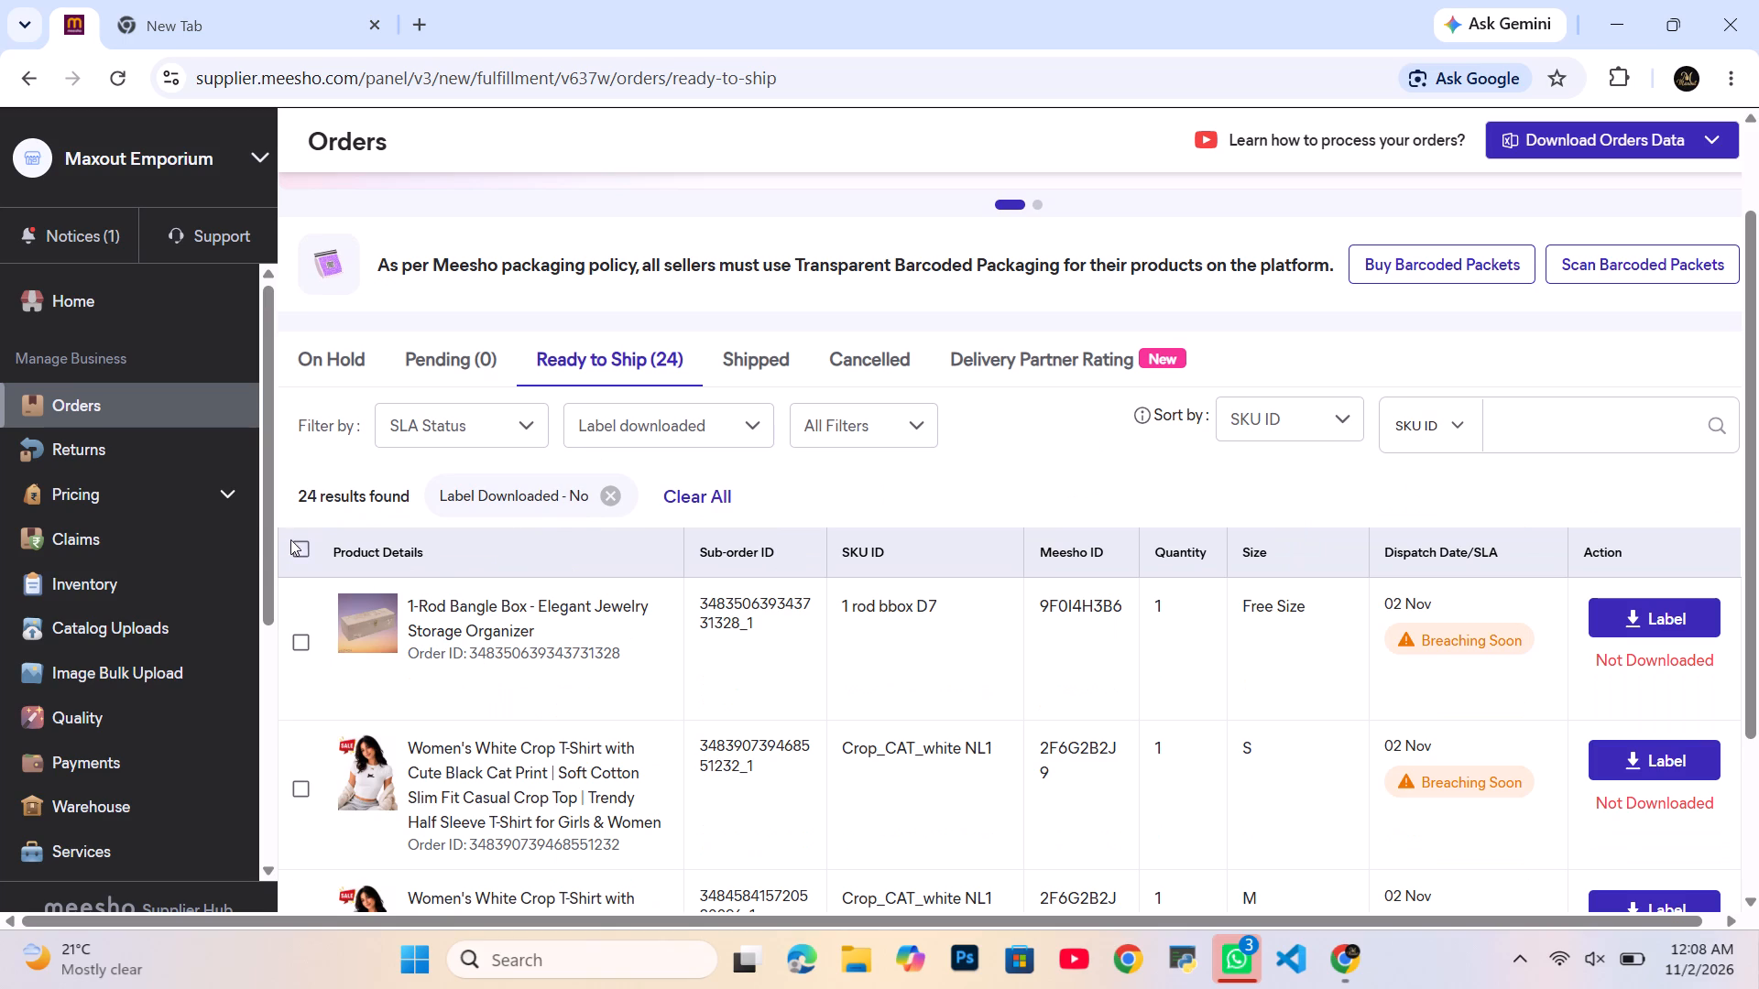
Select all the filtered Ready to Ship orders and start generating their labels in bulk.
click(300, 539)
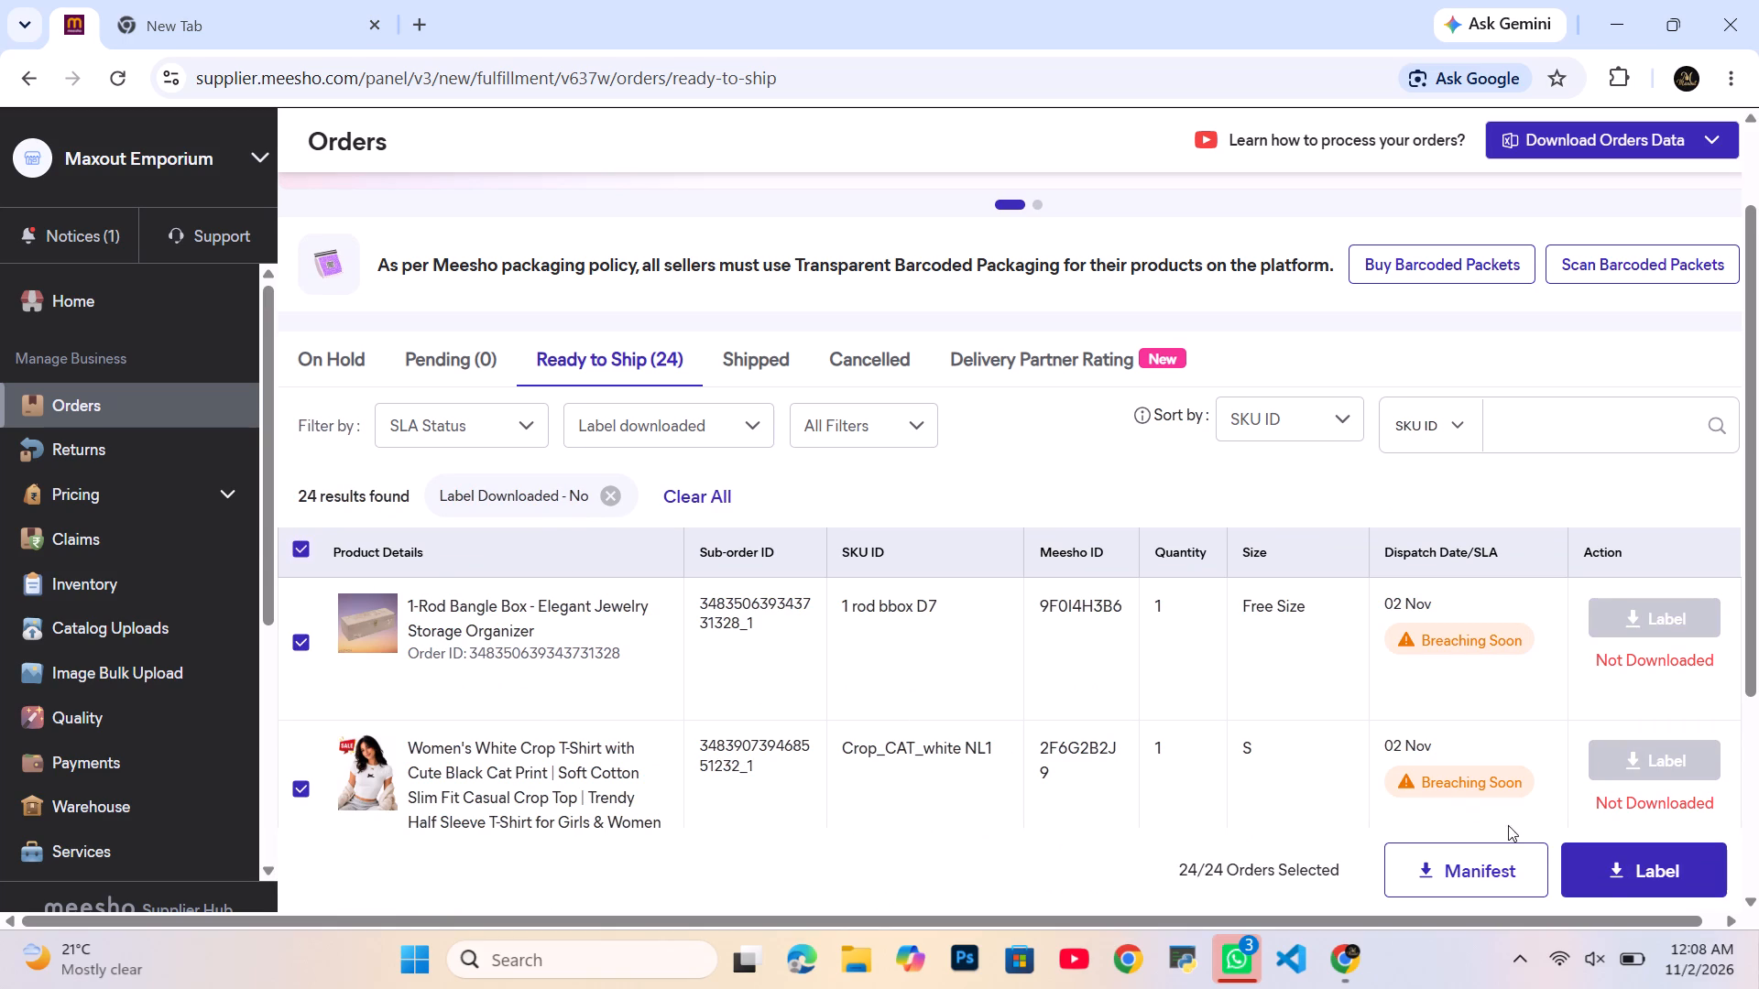
click(1605, 882)
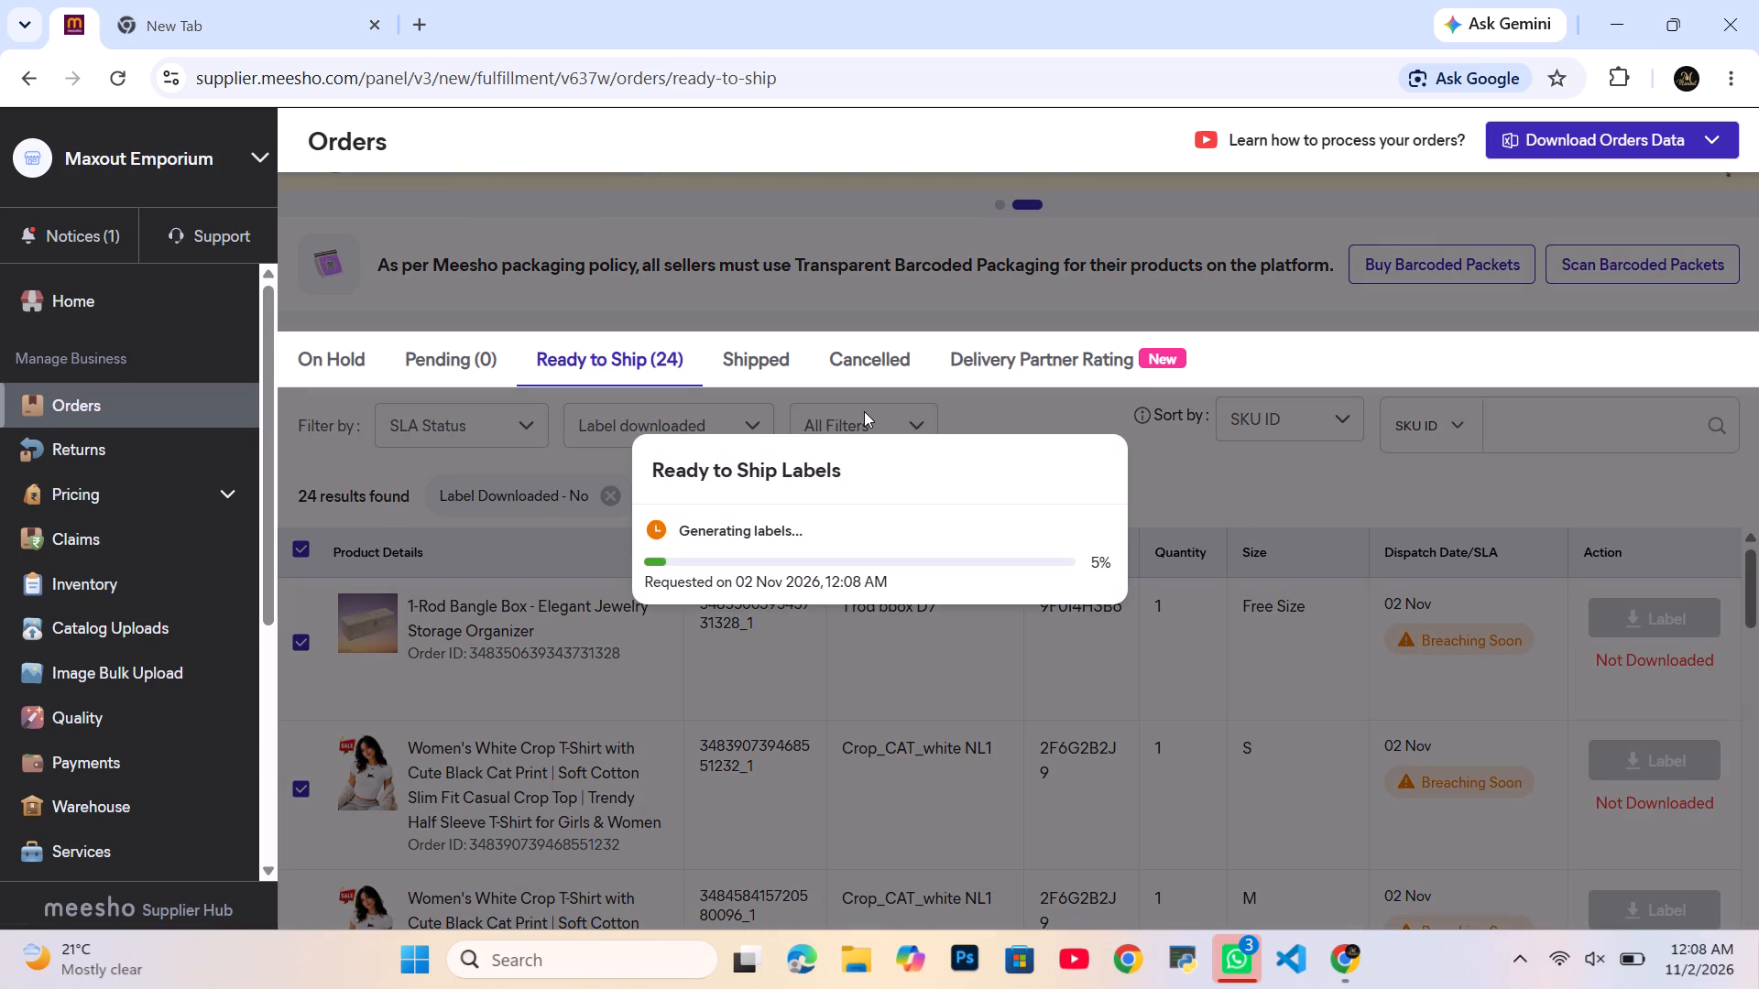
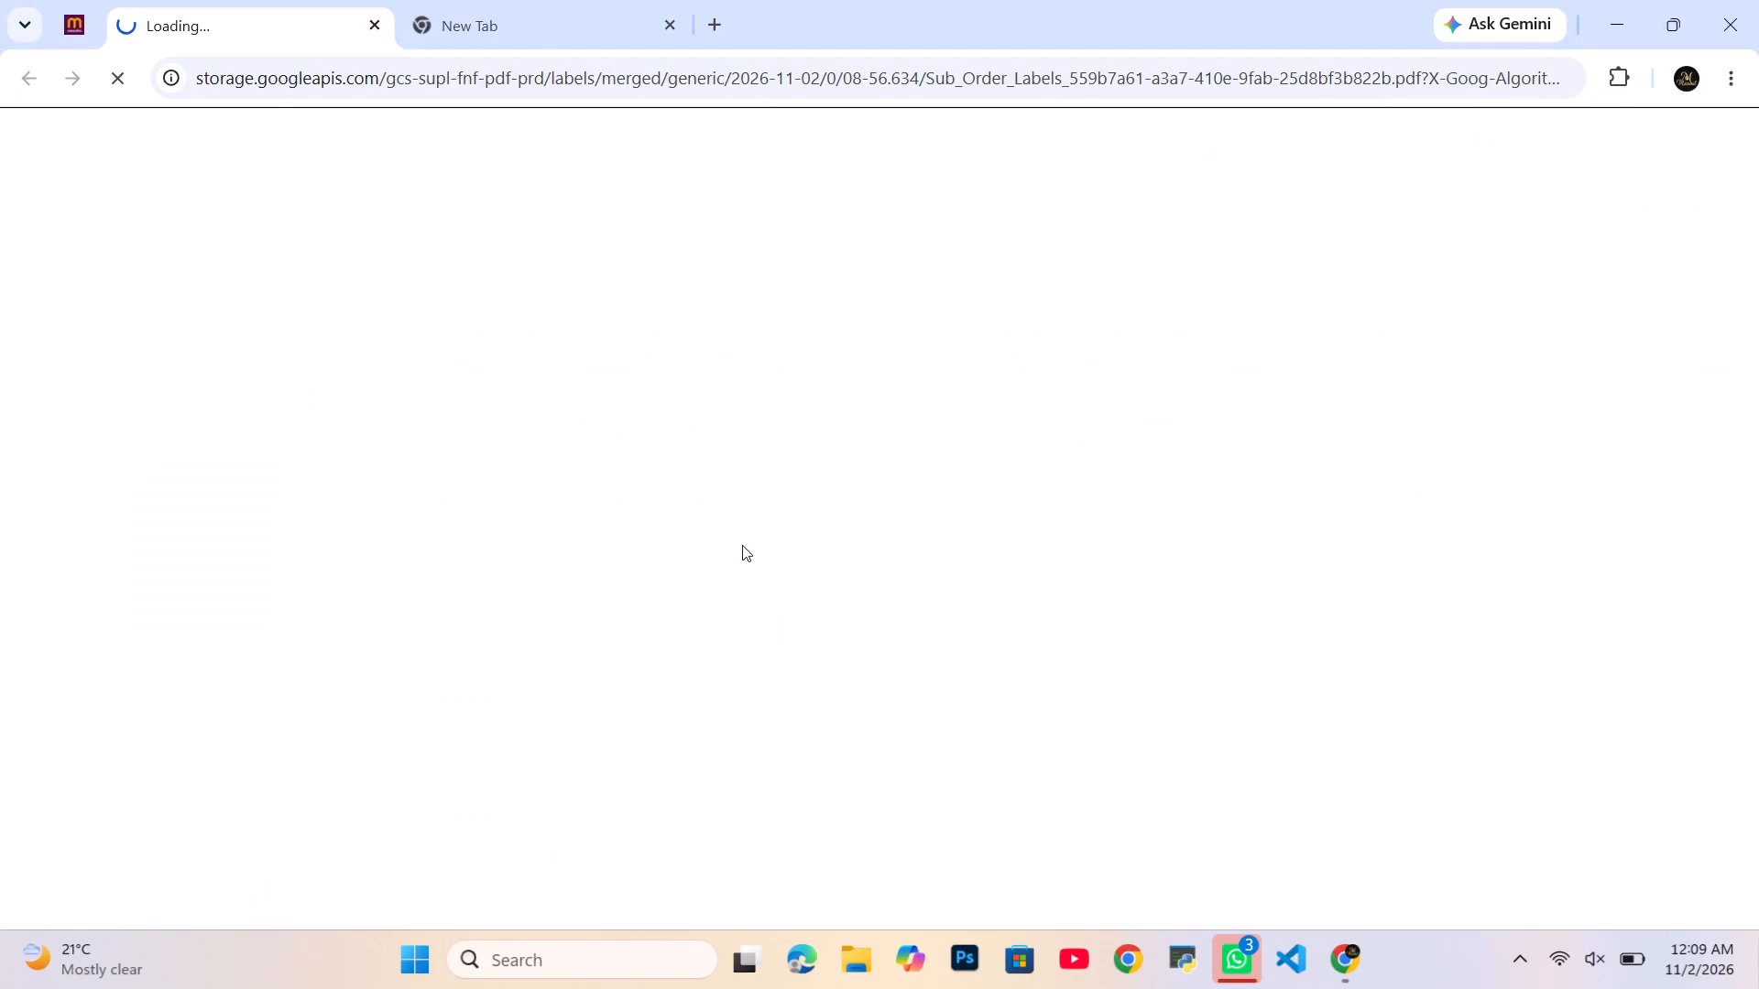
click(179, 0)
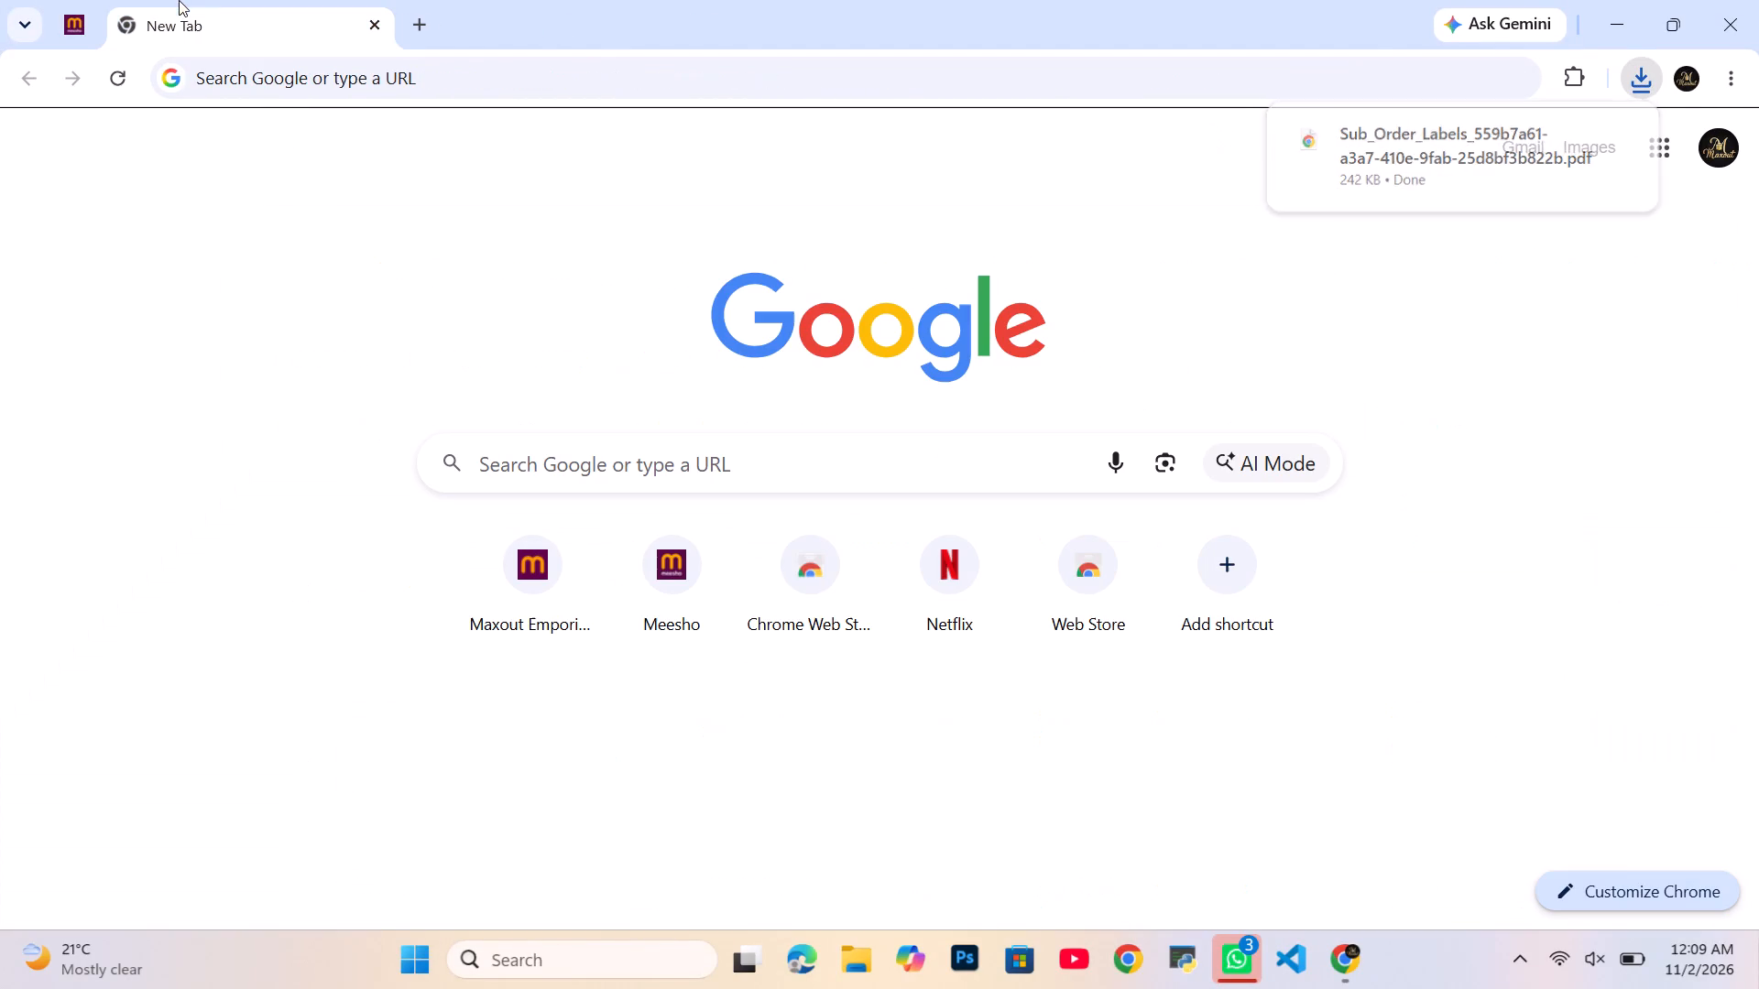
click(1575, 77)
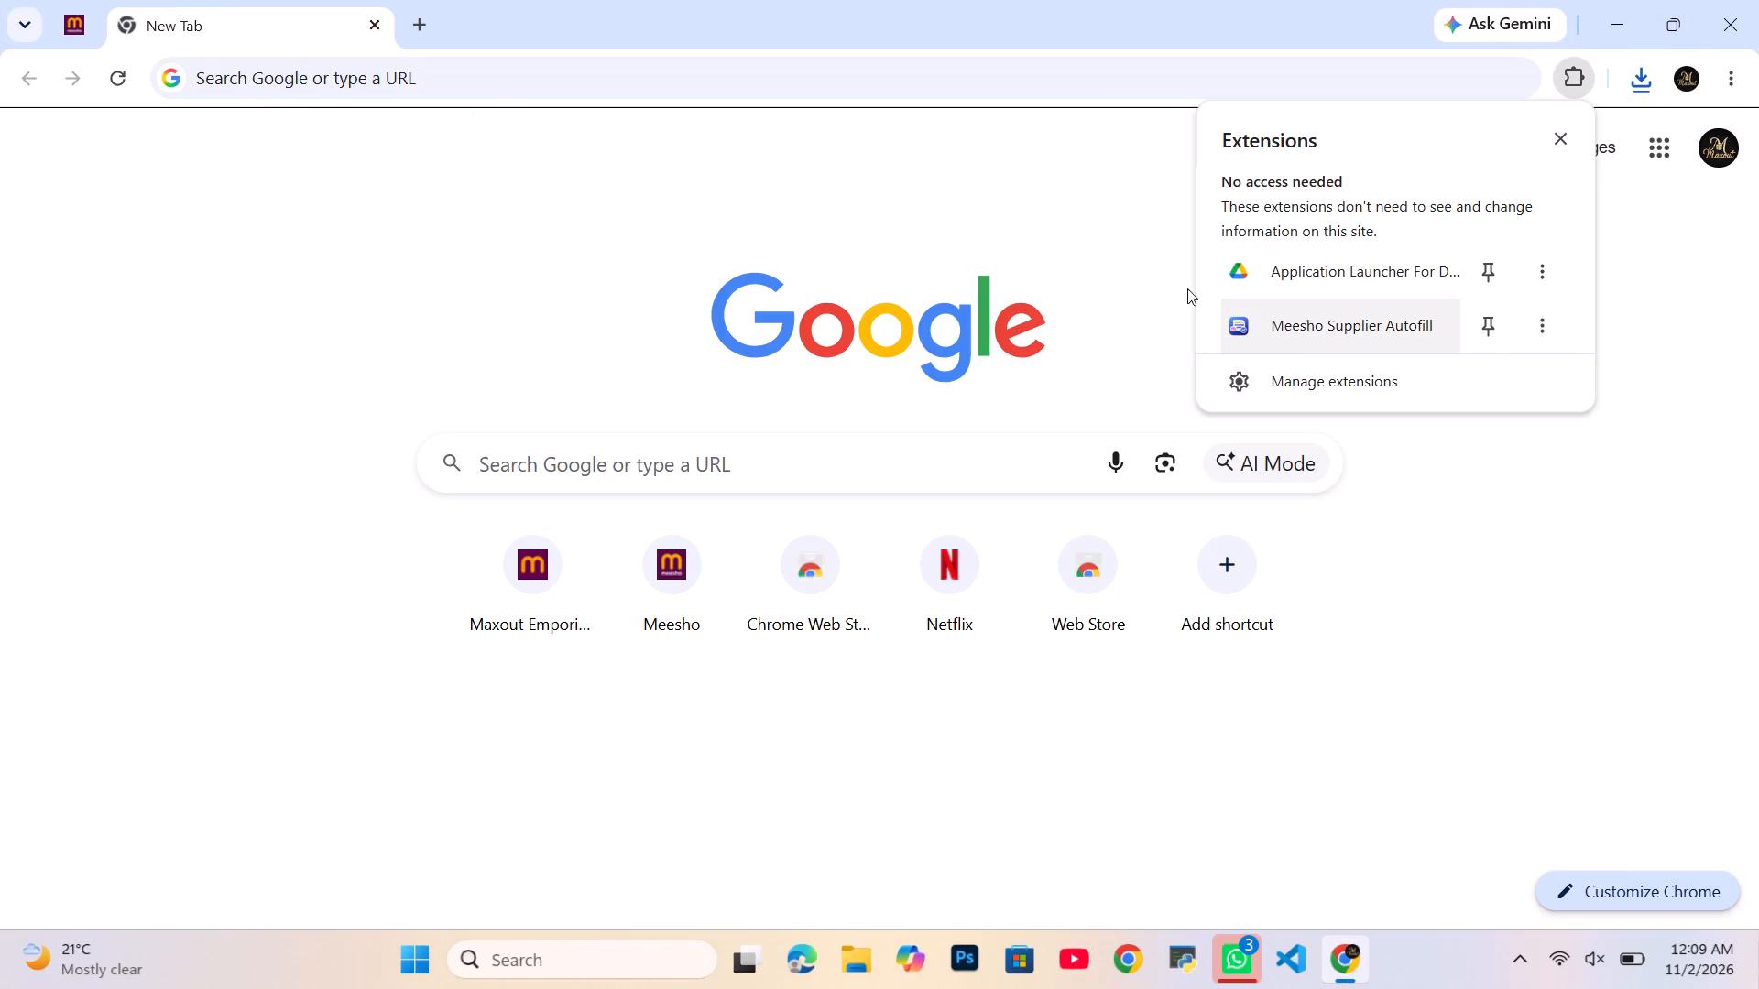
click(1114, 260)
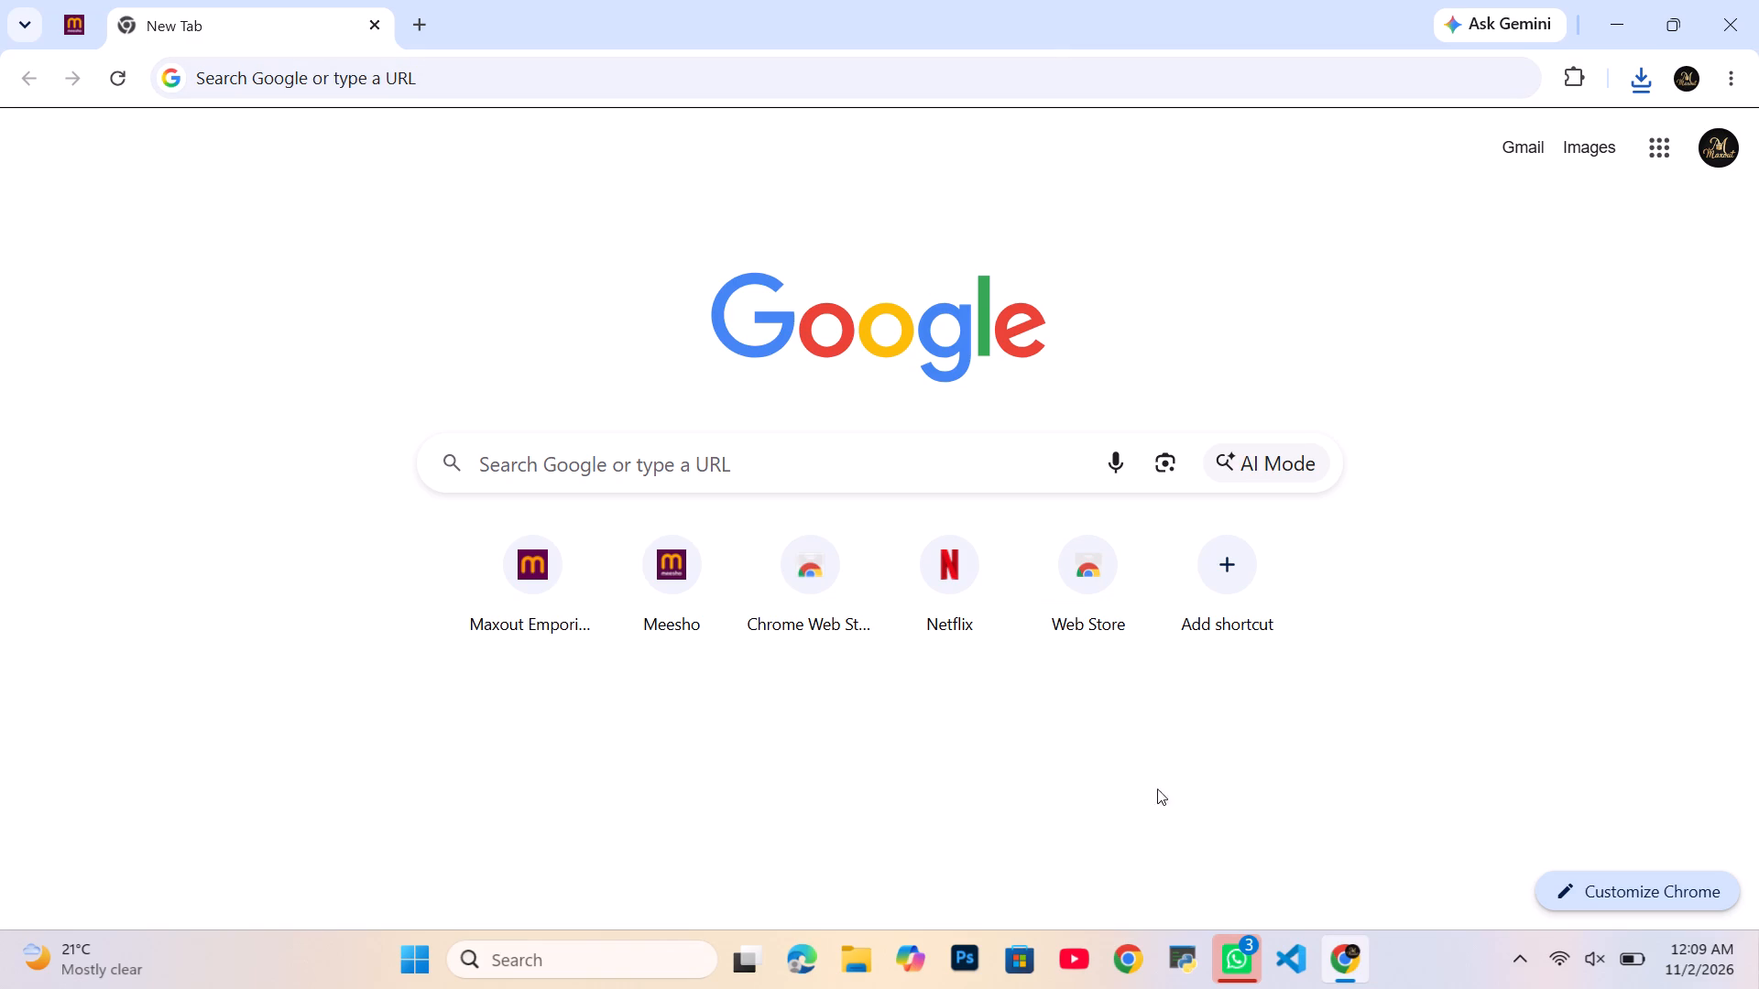
Open a new Chrome window with the other browser profile and show the bookmarks hidden from its bookmarks bar.
click(1120, 954)
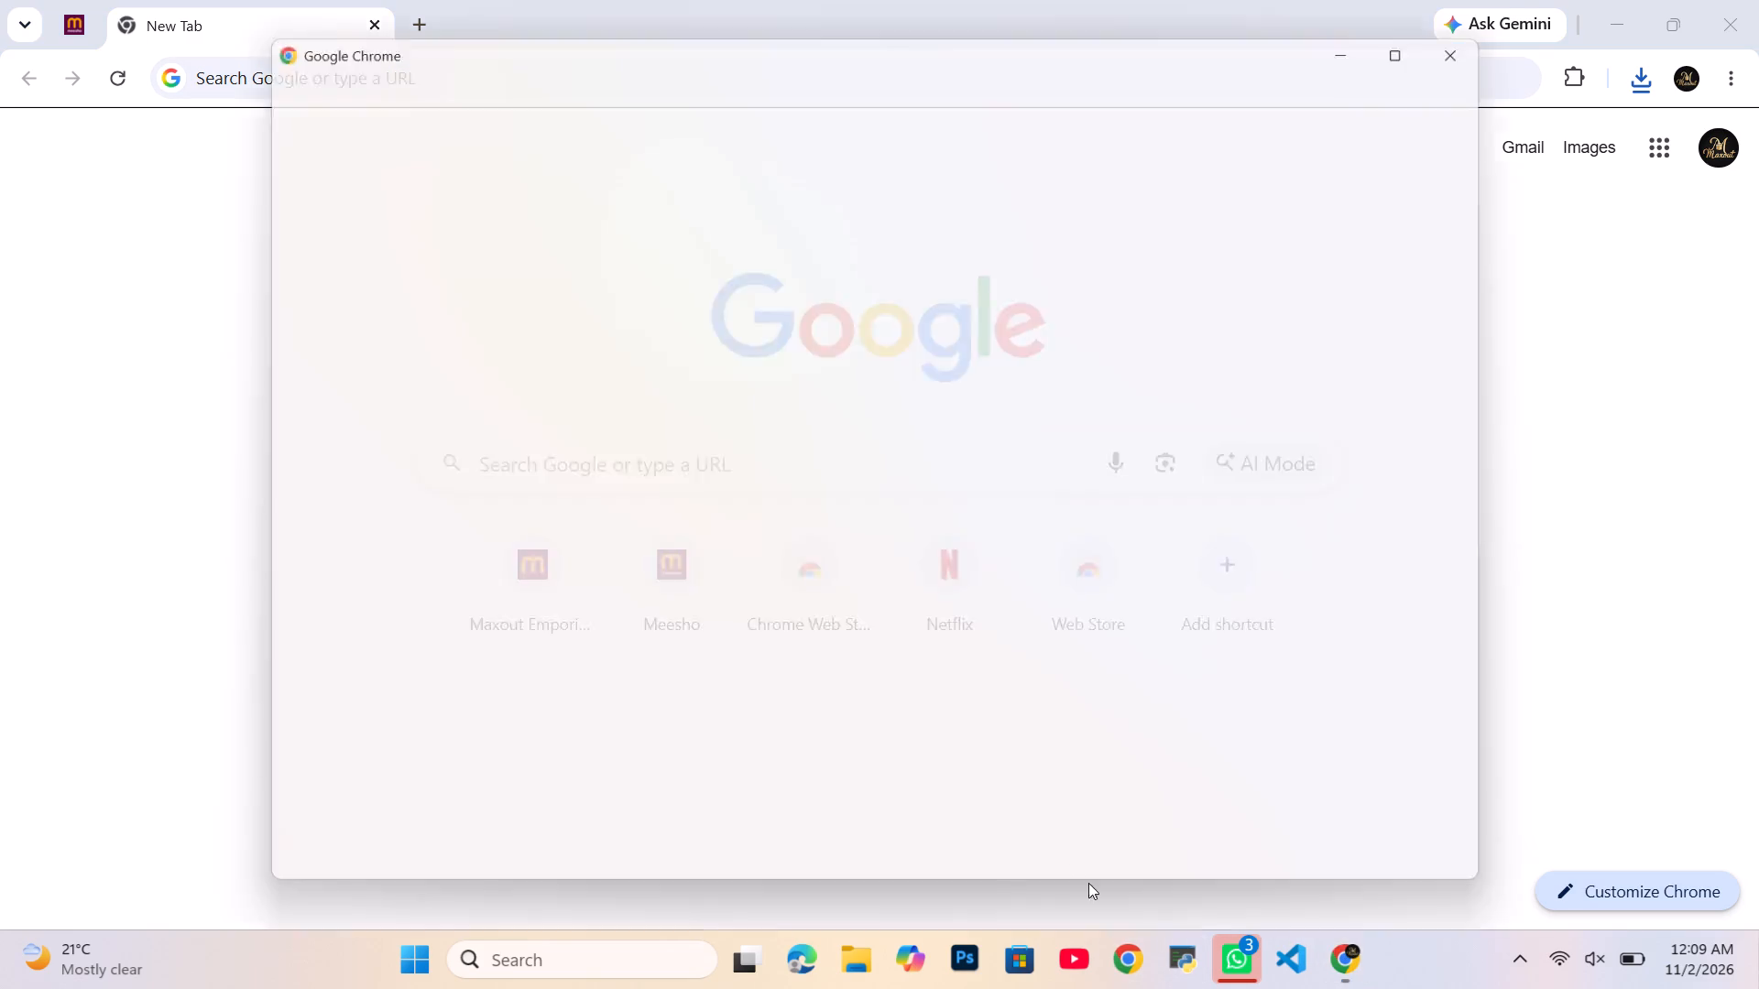
click(779, 491)
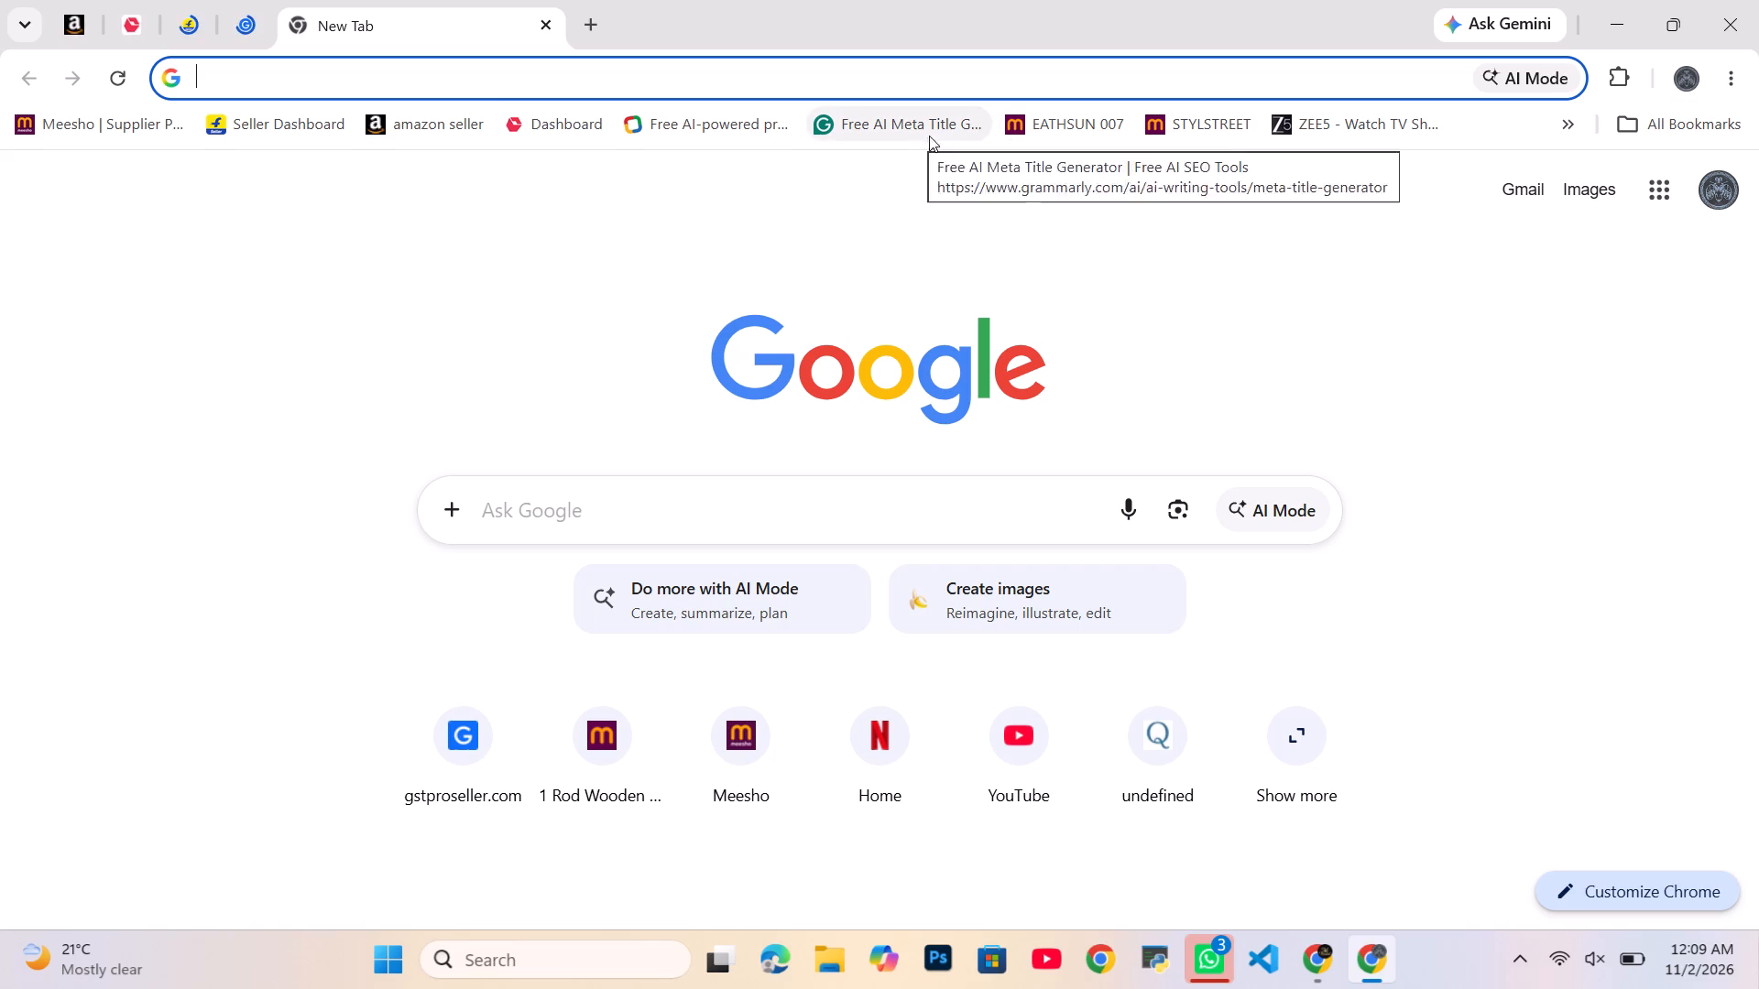
click(1559, 123)
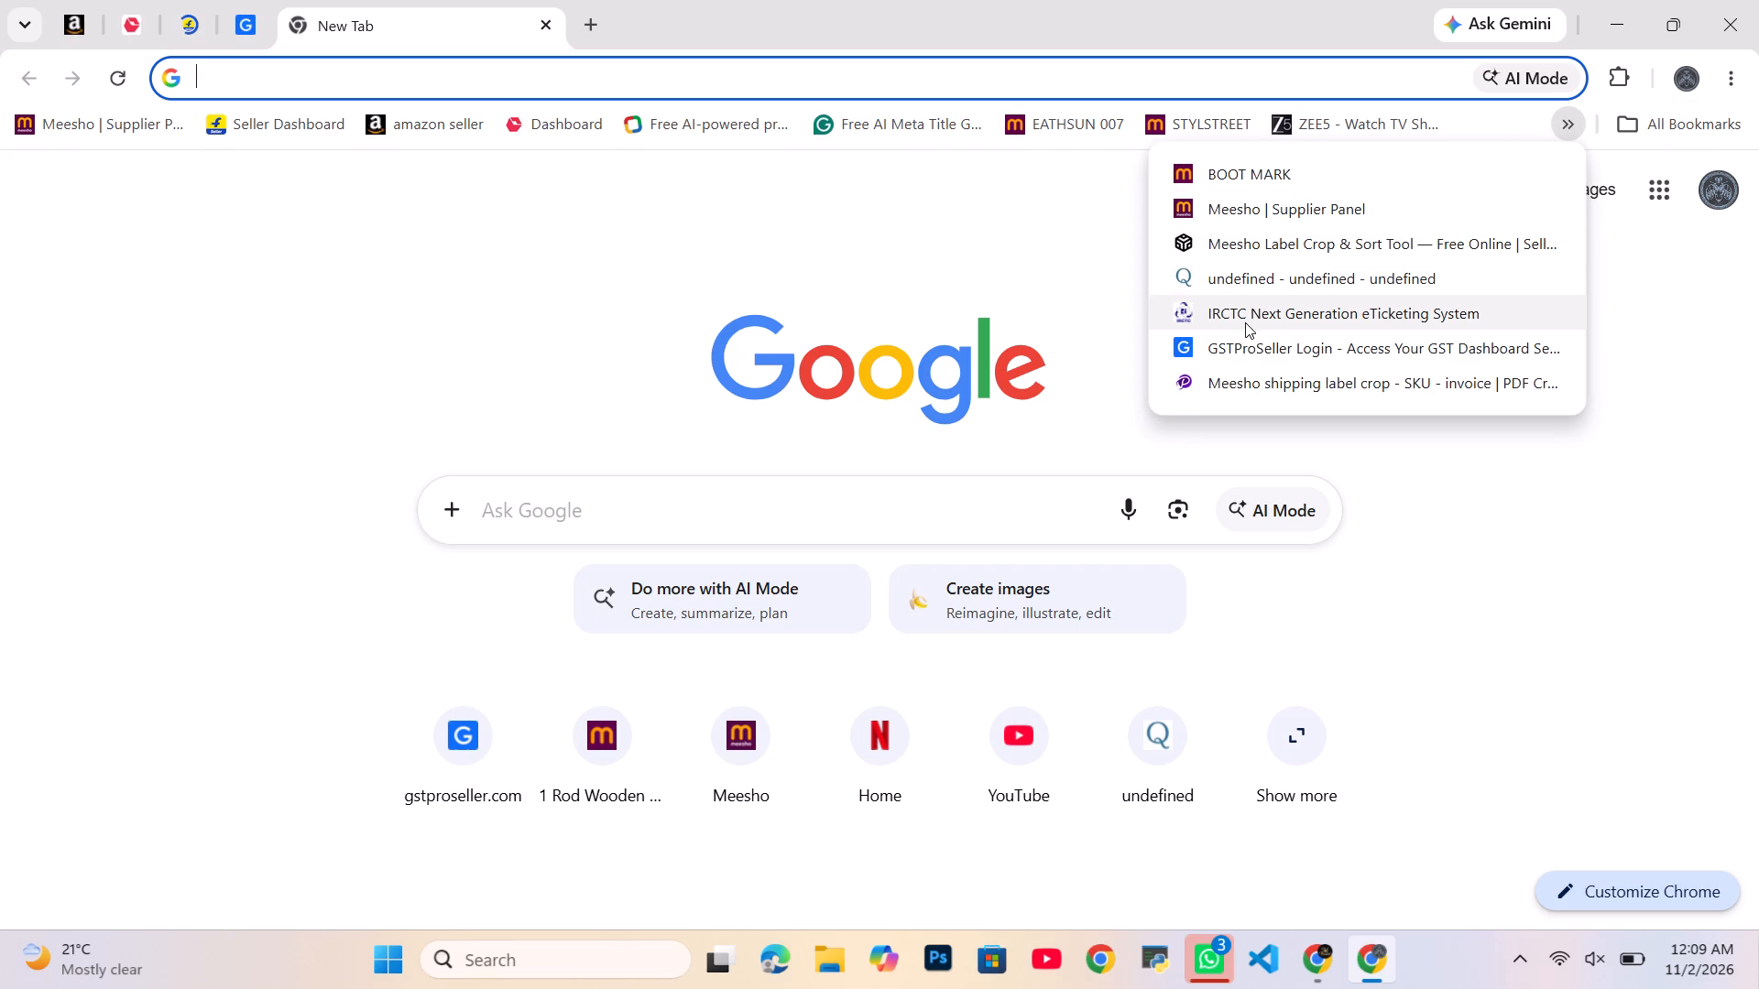
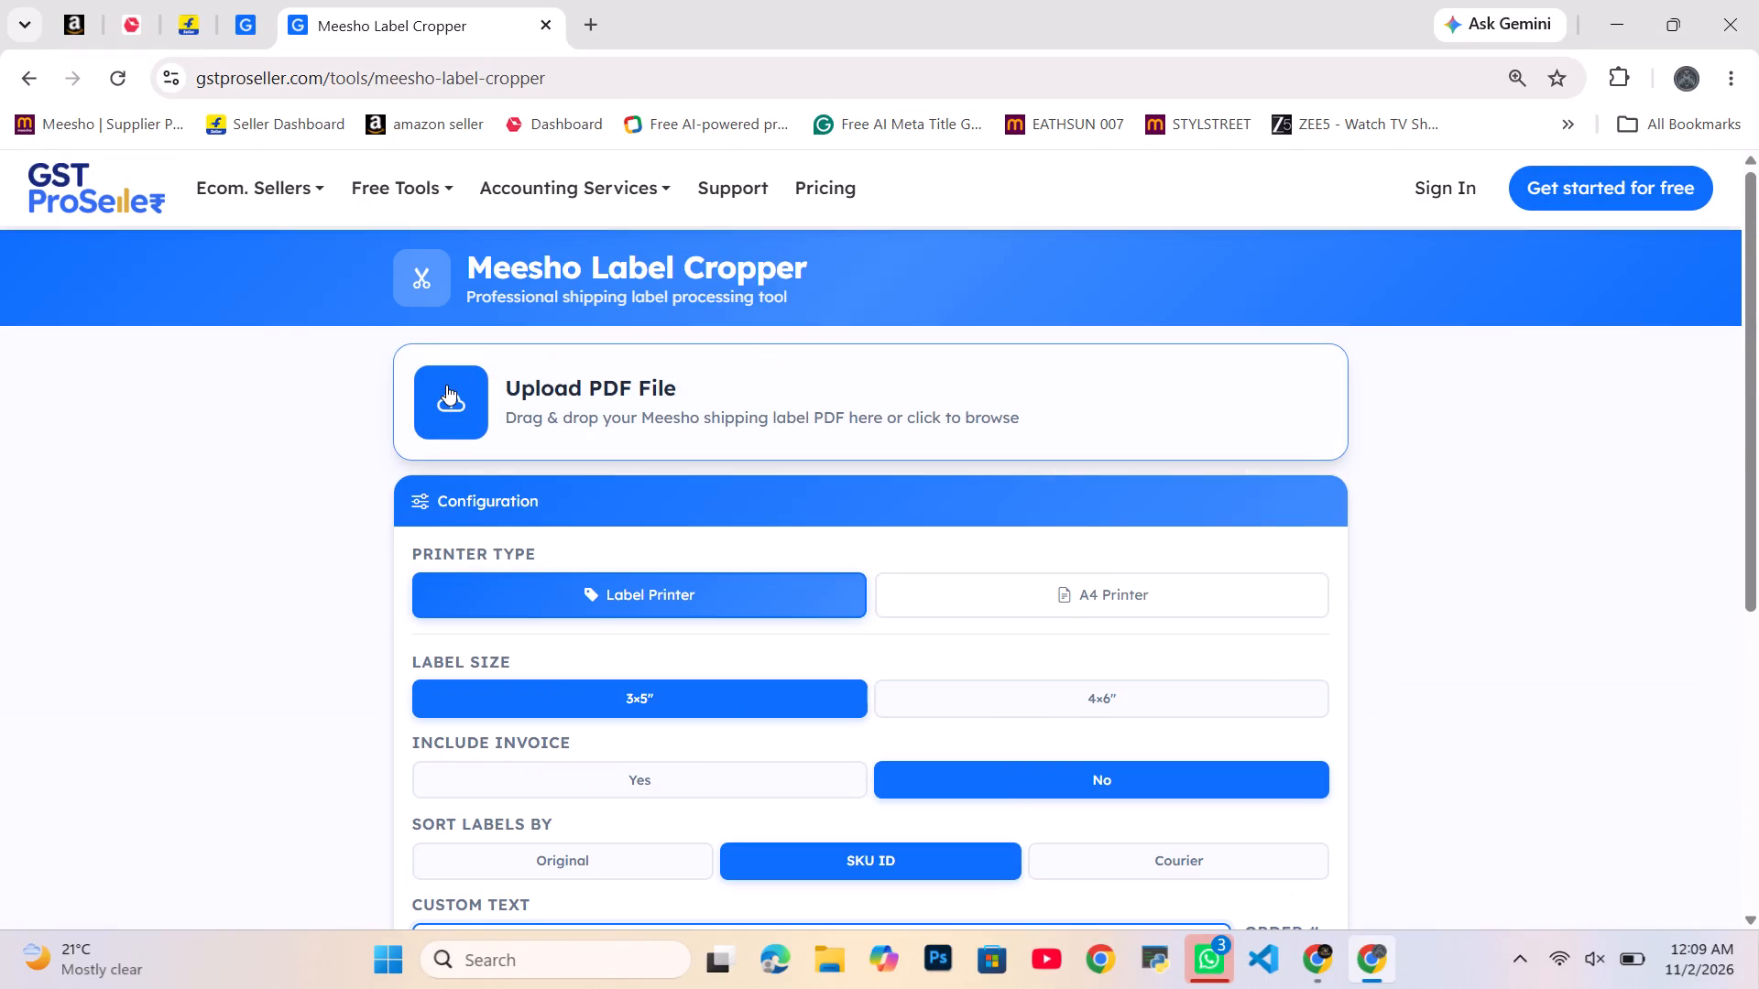
Upload the shipping label PDF from the Downloads folder to the Meesho Label Cropper and download the cropped label PDF.
click(446, 385)
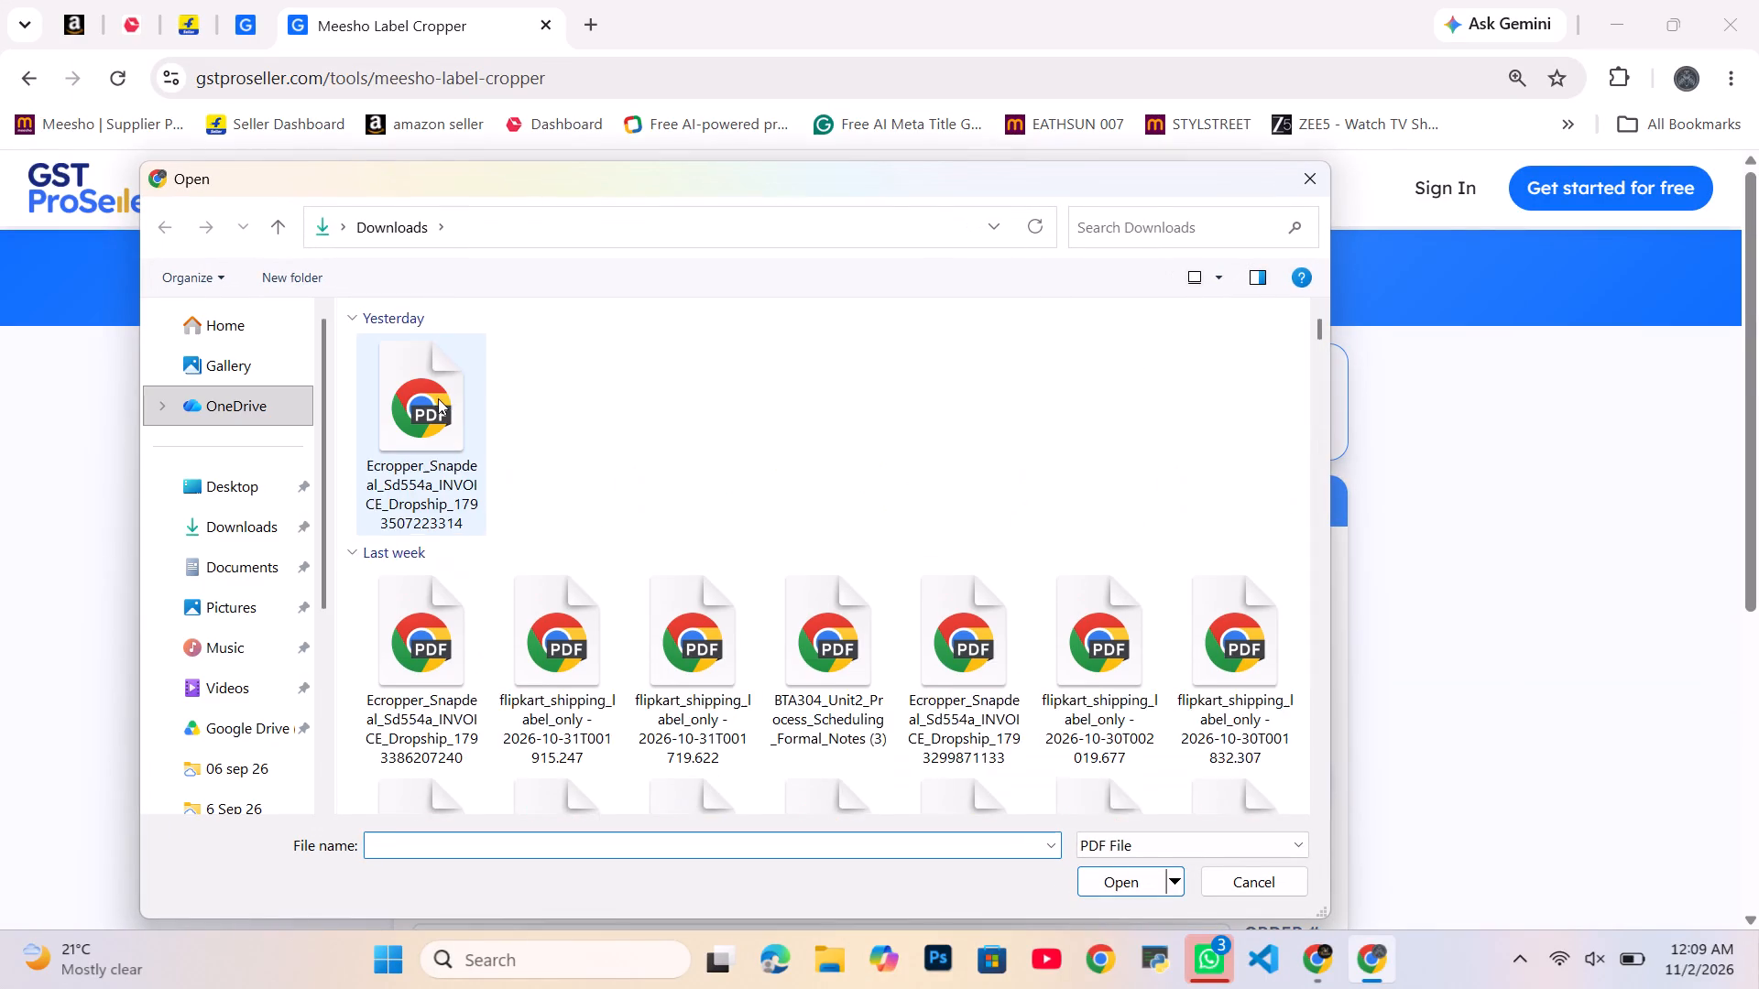
double_click(432, 399)
scroll(880, 566, down, 3)
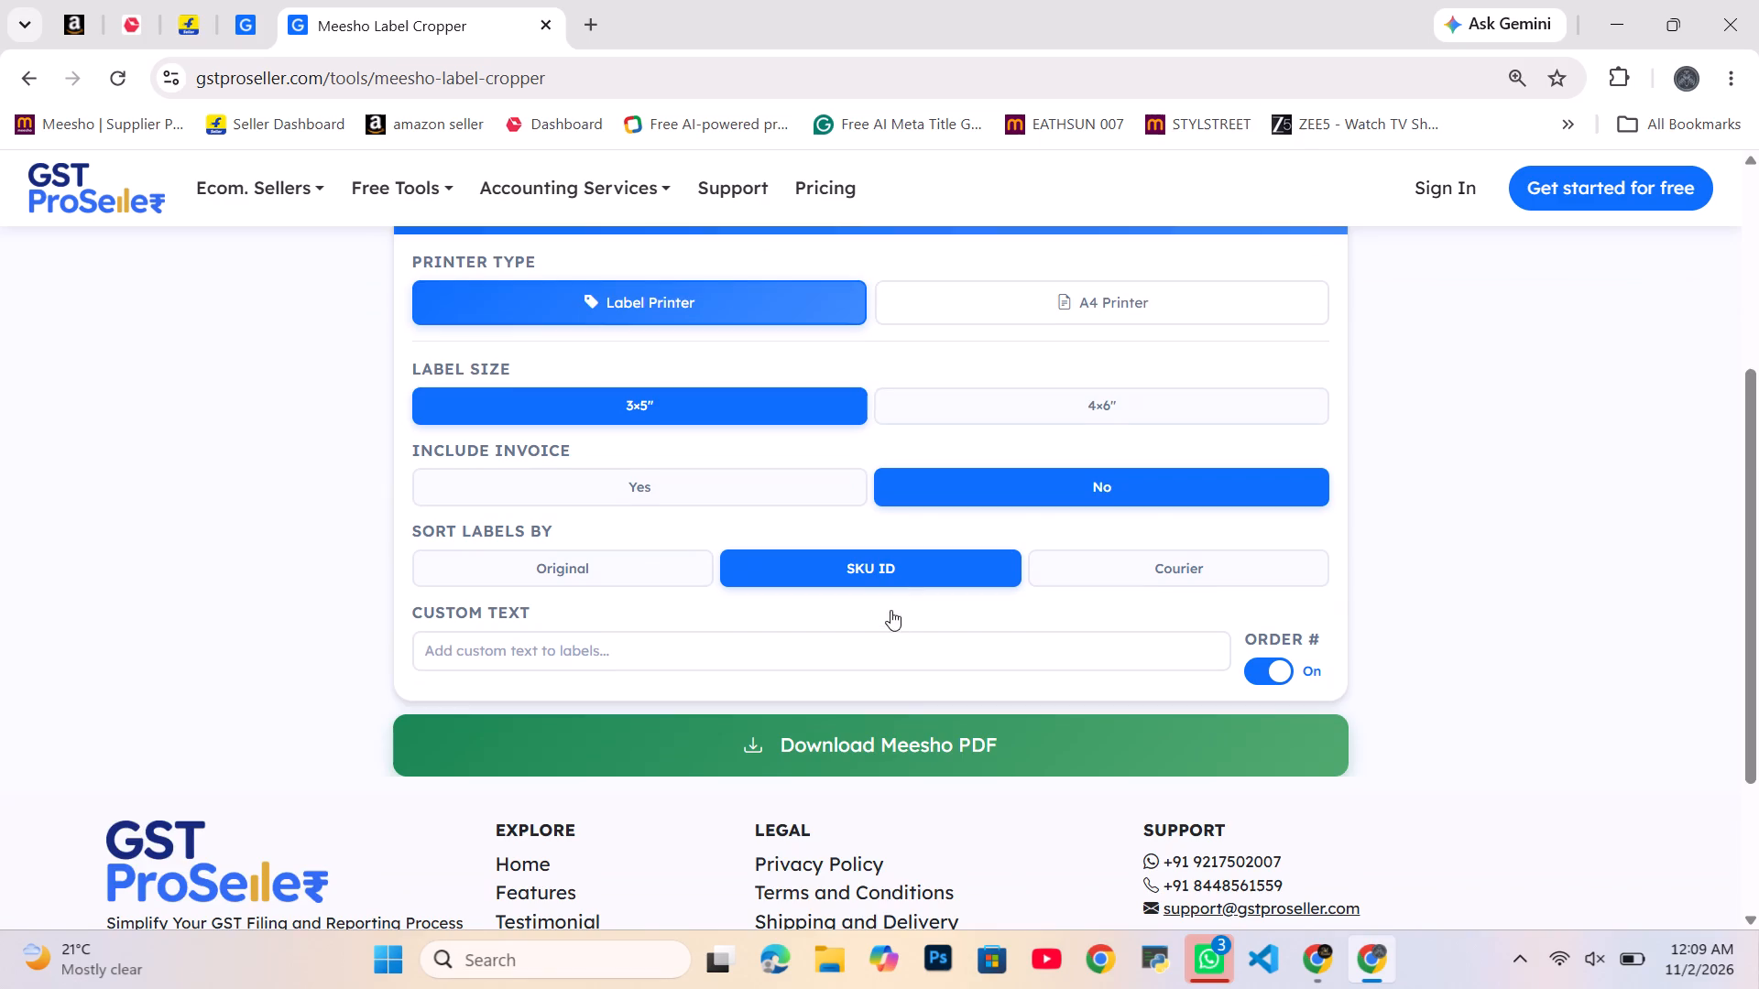
click(884, 682)
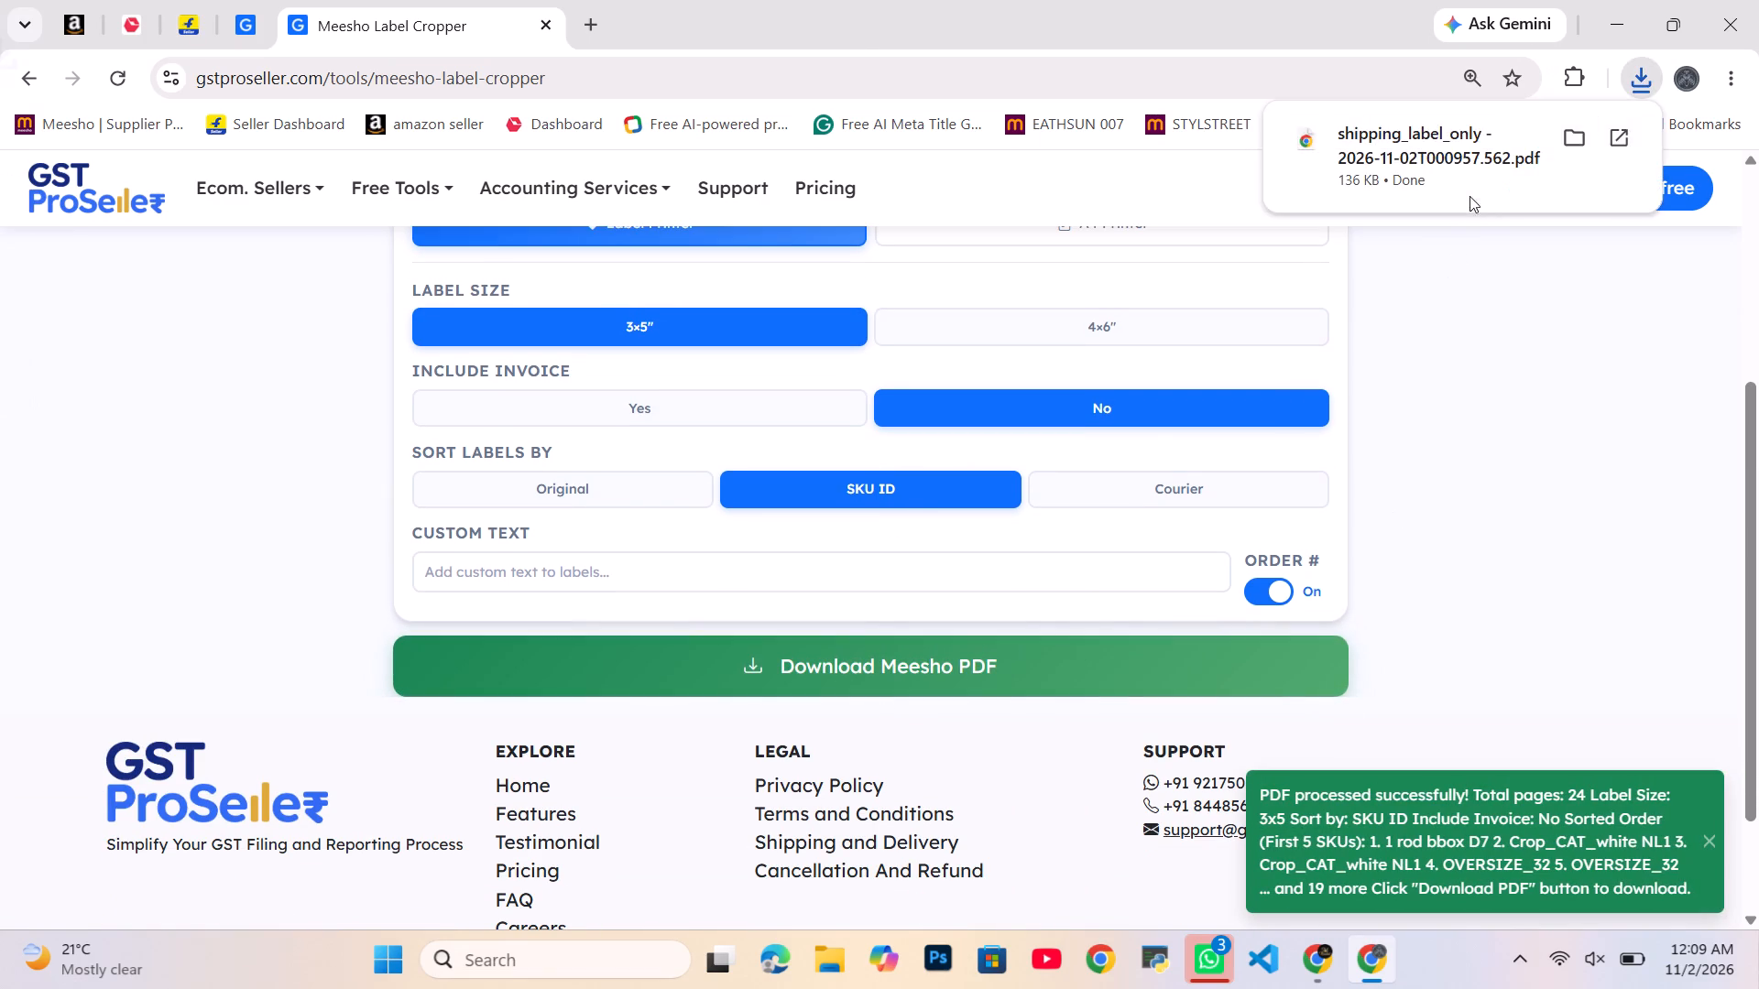
Open the downloaded cropped label PDF and look through the first several shipping labels.
click(1422, 167)
scroll(1200, 394, down, 3)
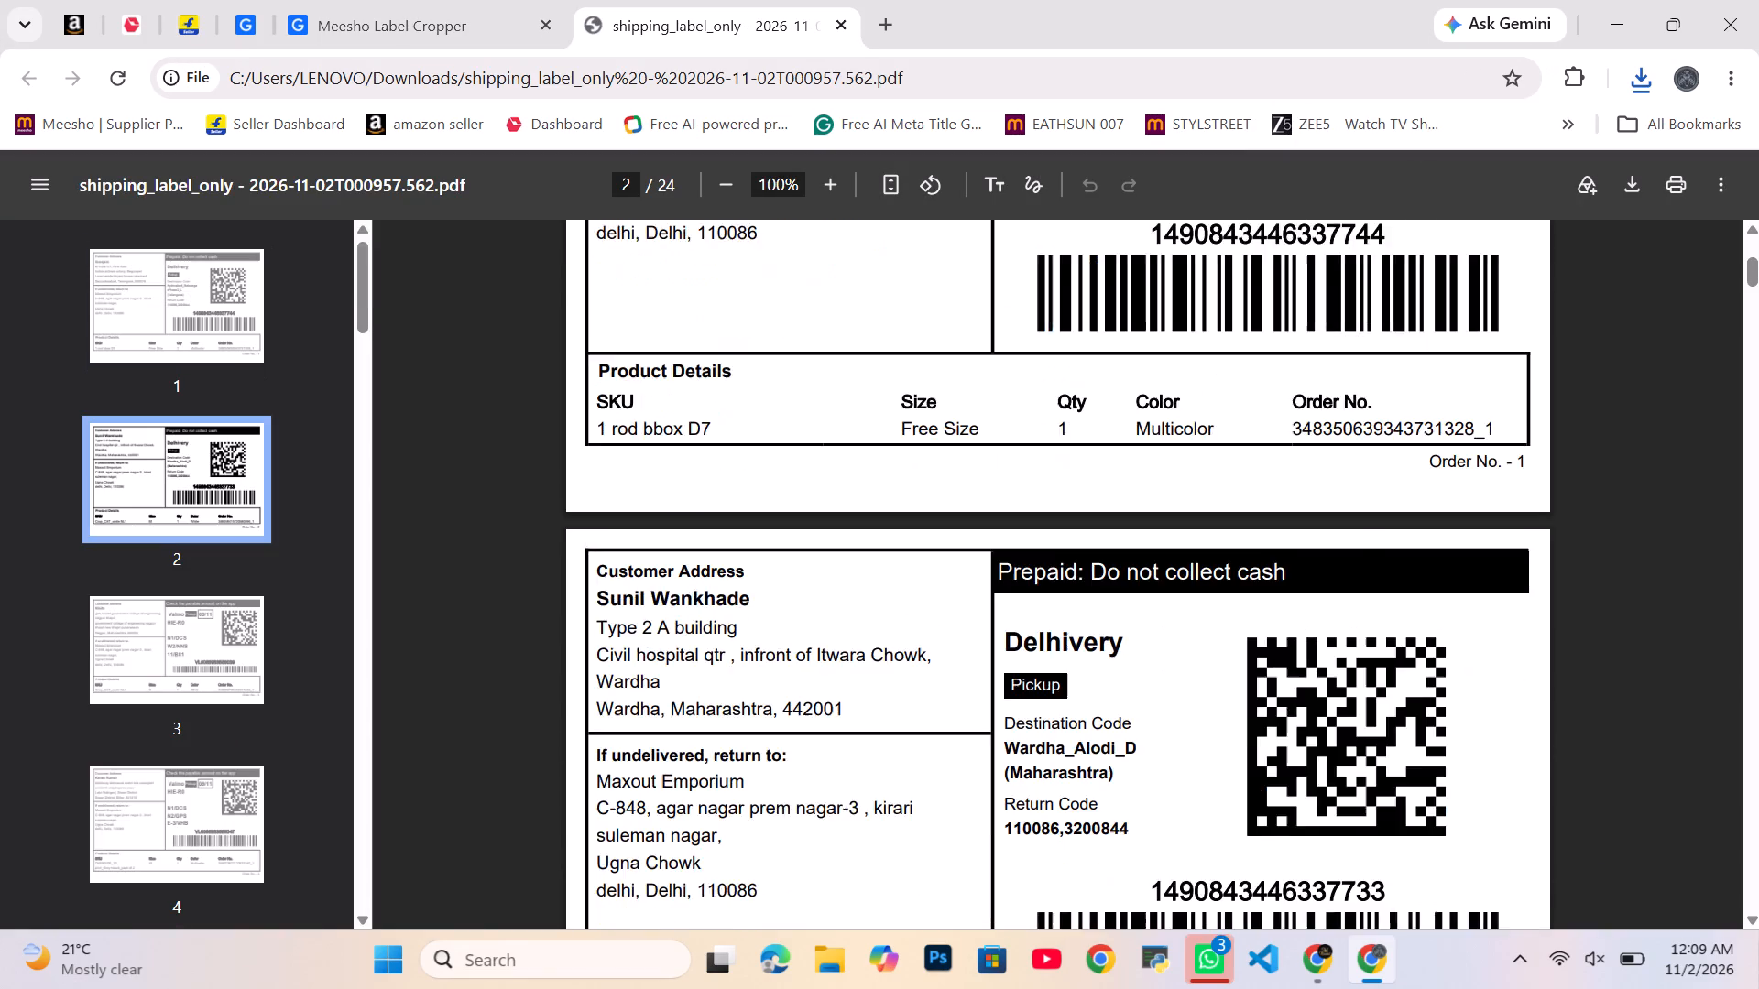
scroll(1193, 412, down, 8)
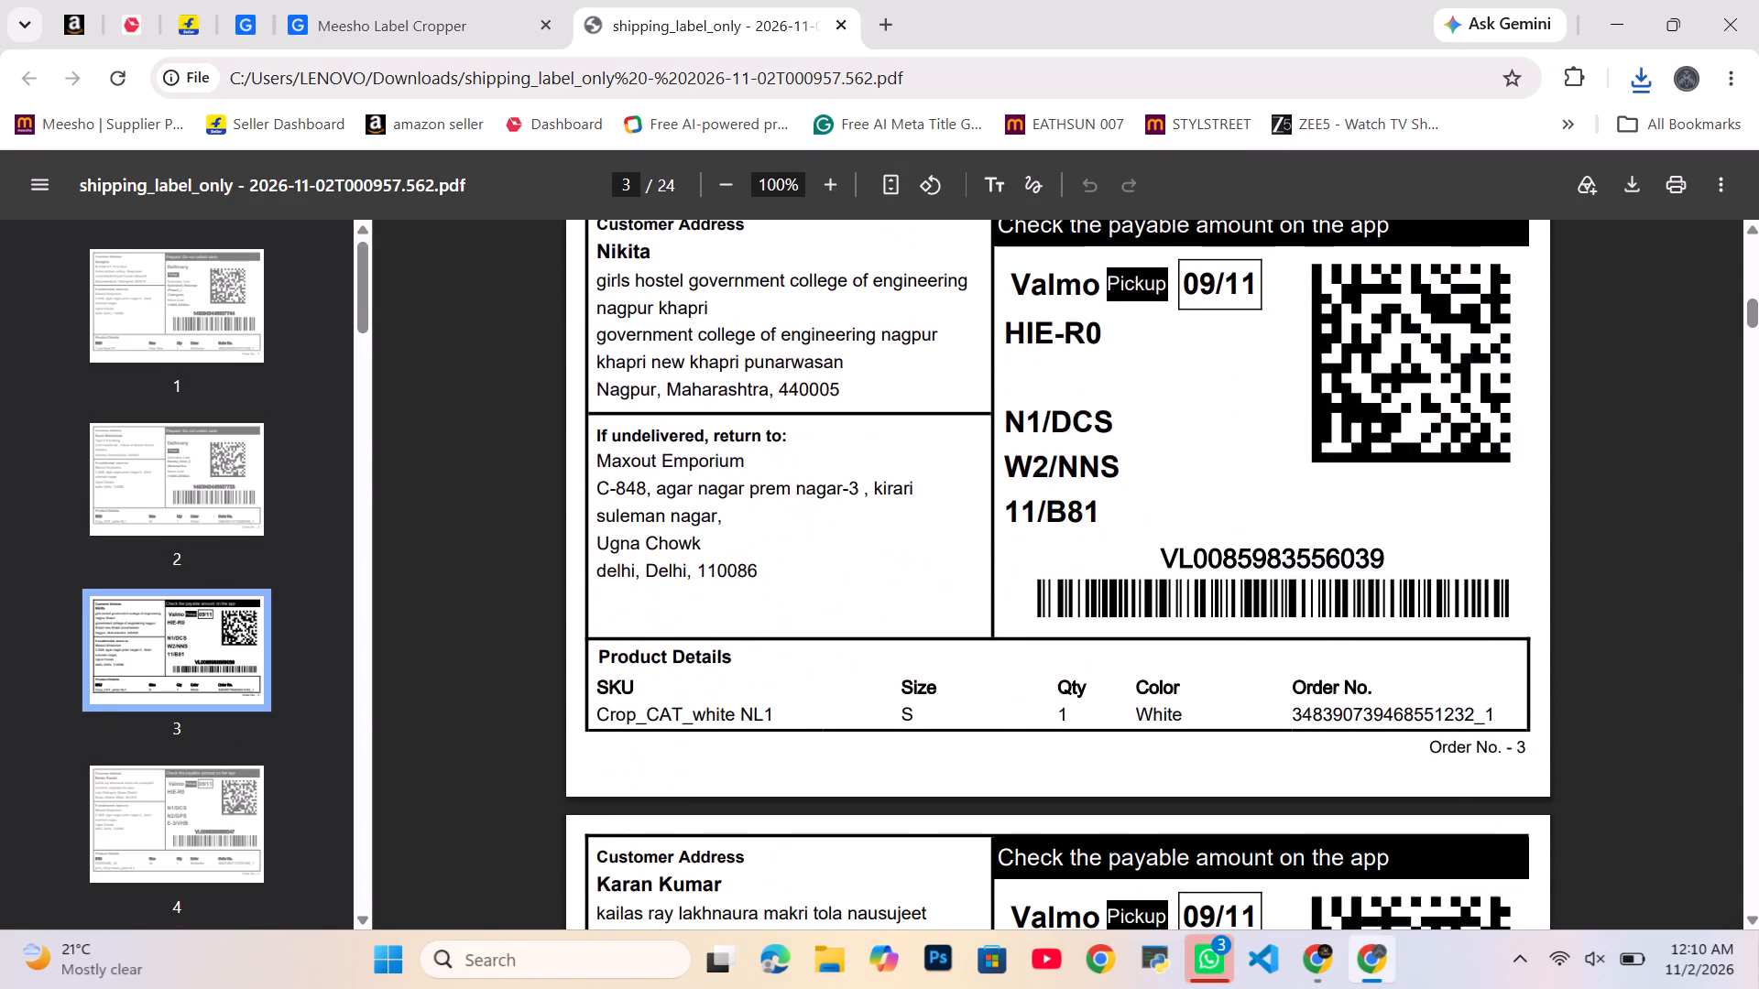
scroll(1191, 421, down, 9)
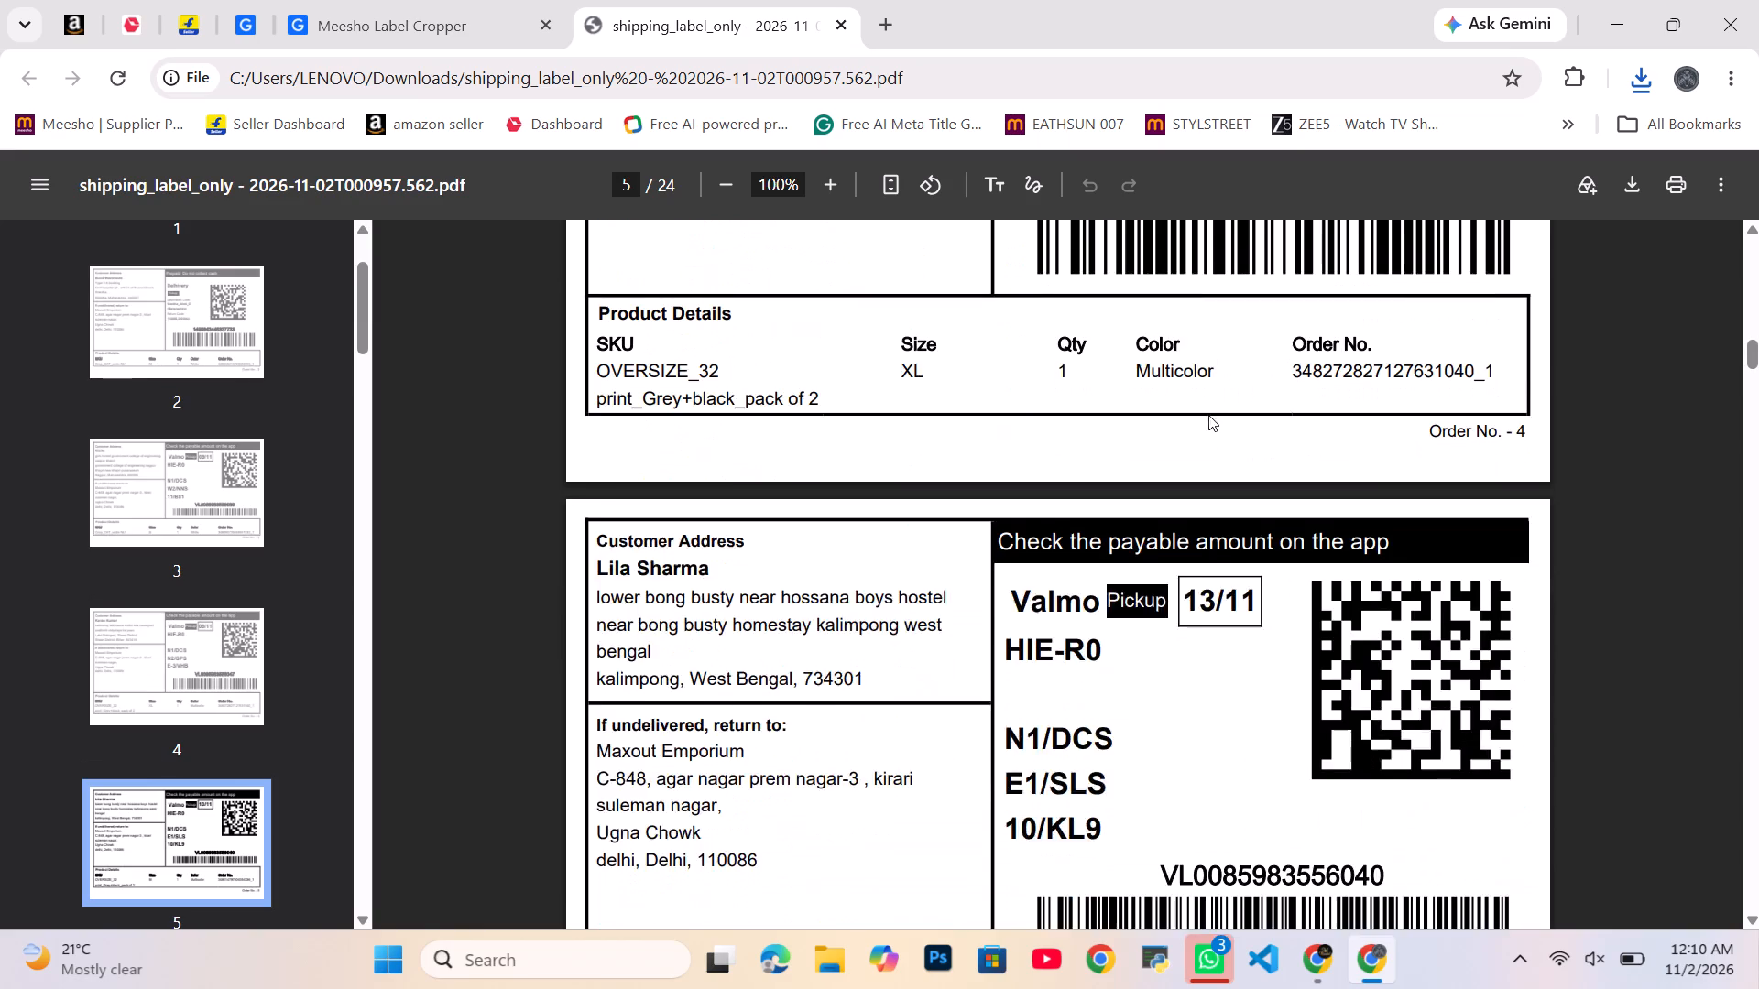
scroll(1208, 415, down, 8)
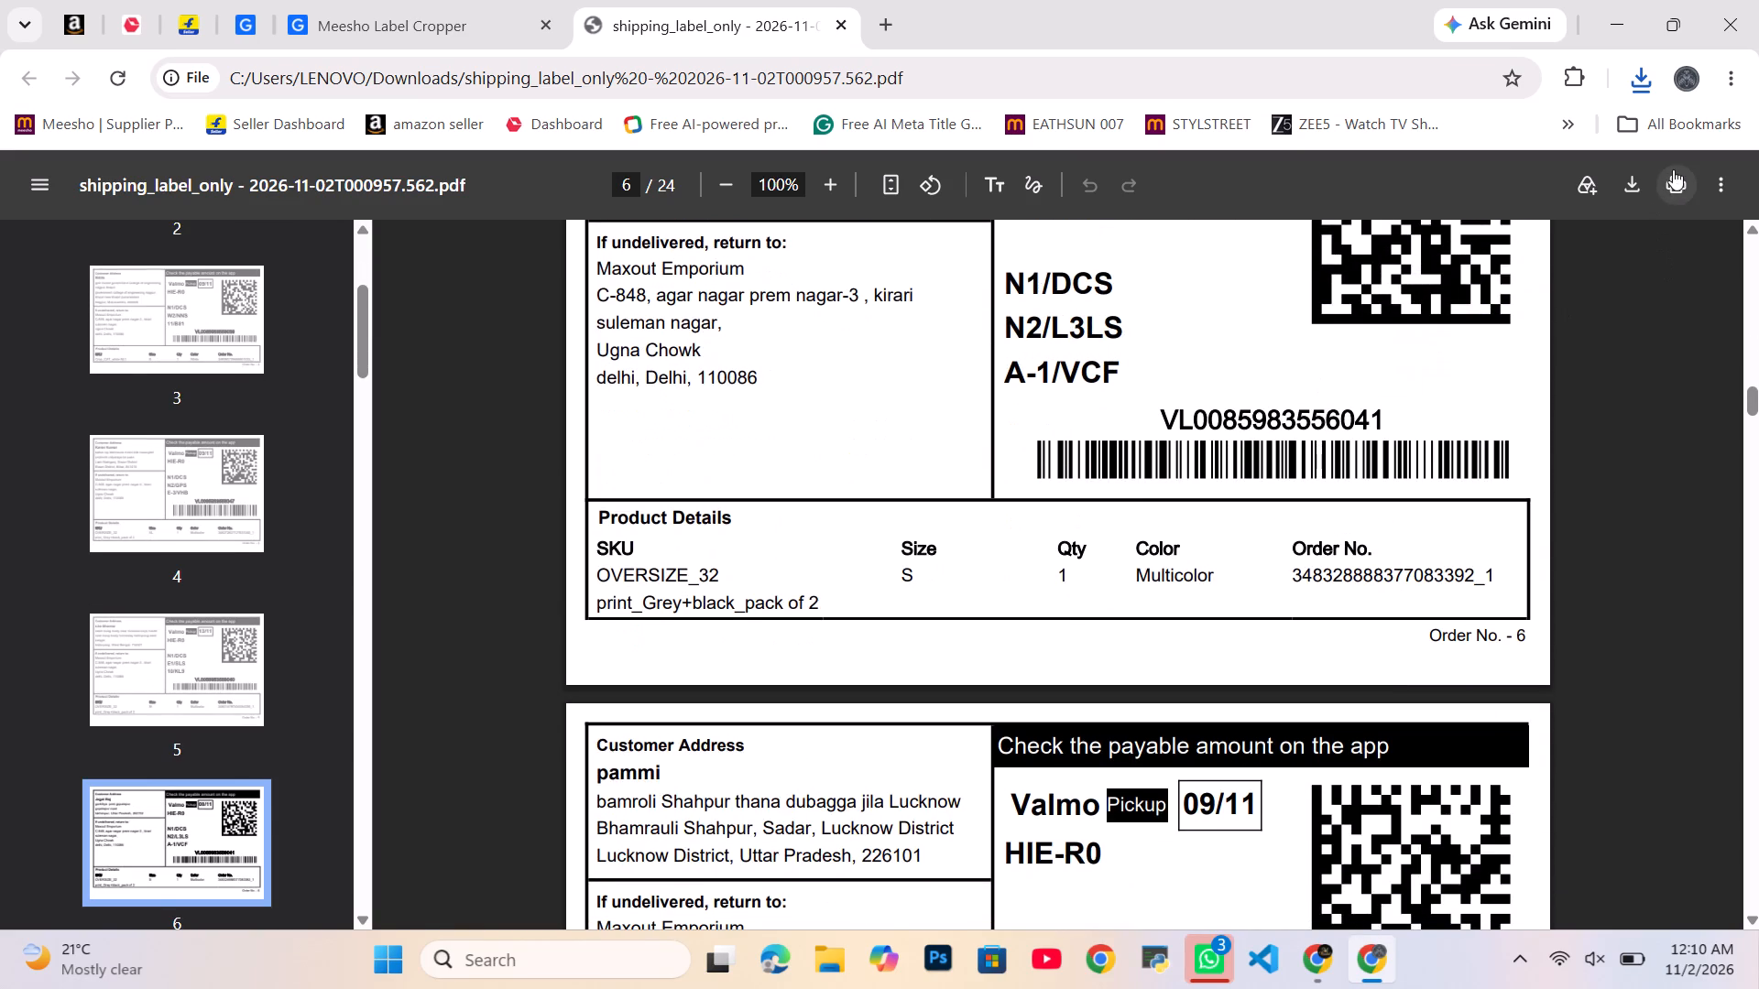
Print all pages of the cropped labels on the TSC TTP-244 Pro with 3 x 5 paper.
click(1673, 169)
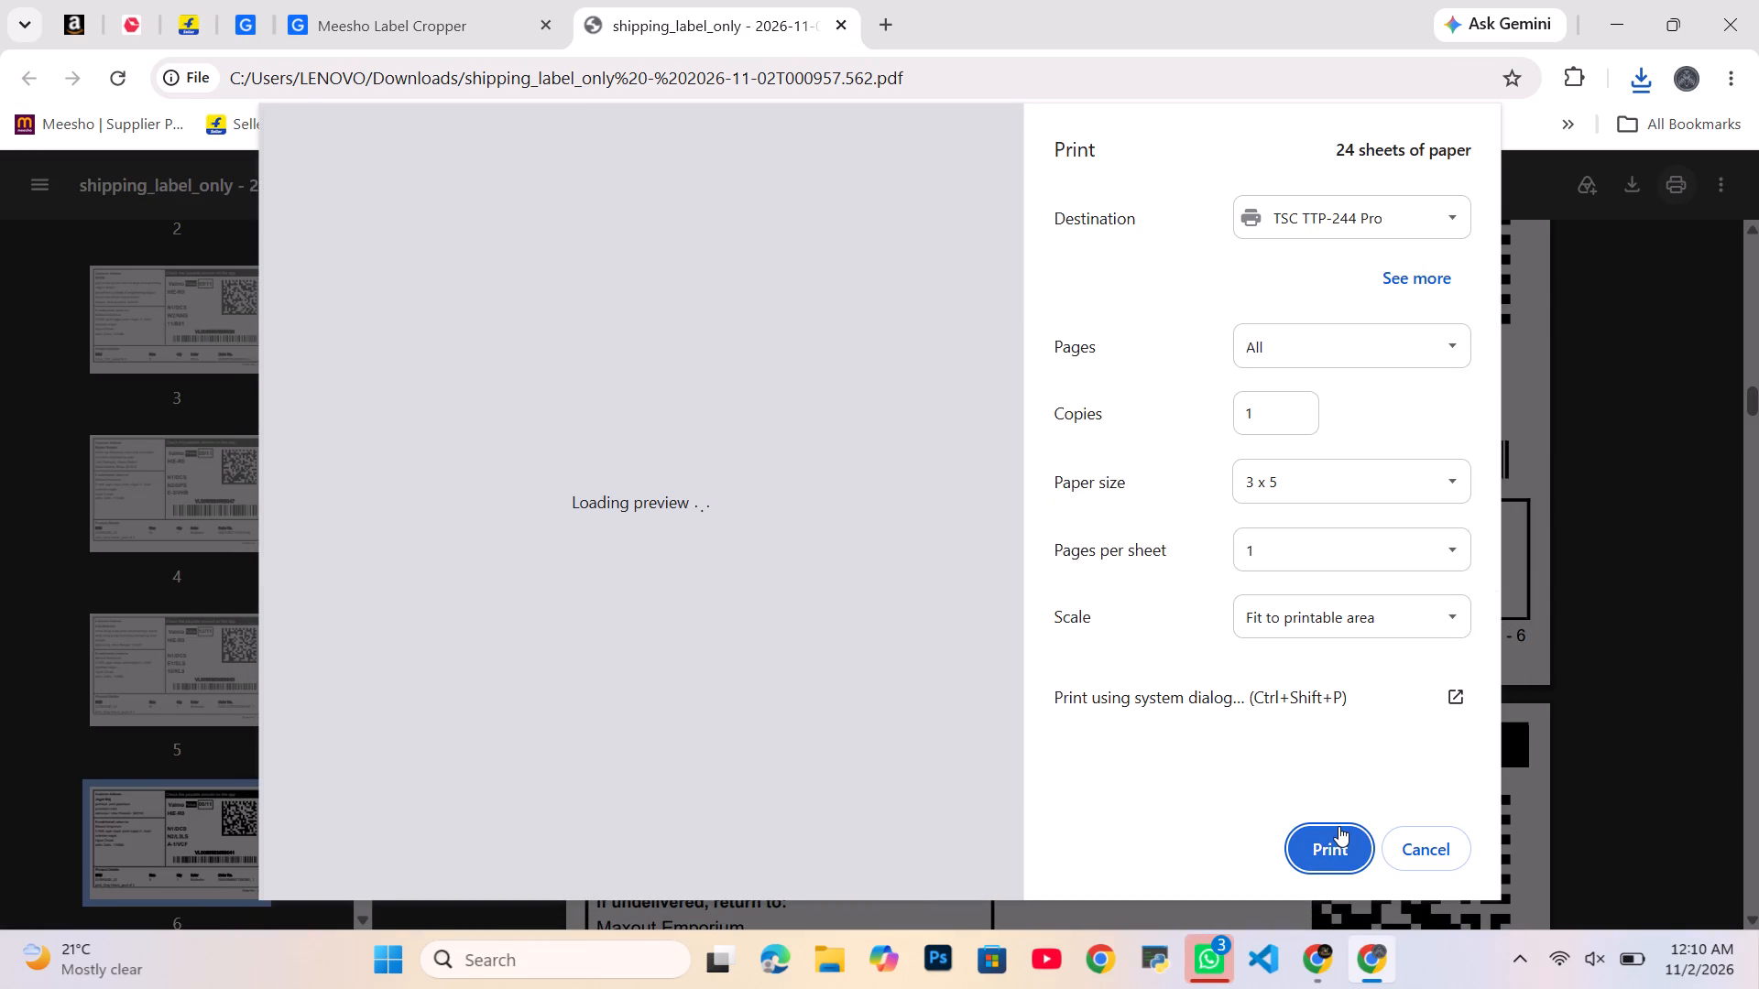
click(1331, 841)
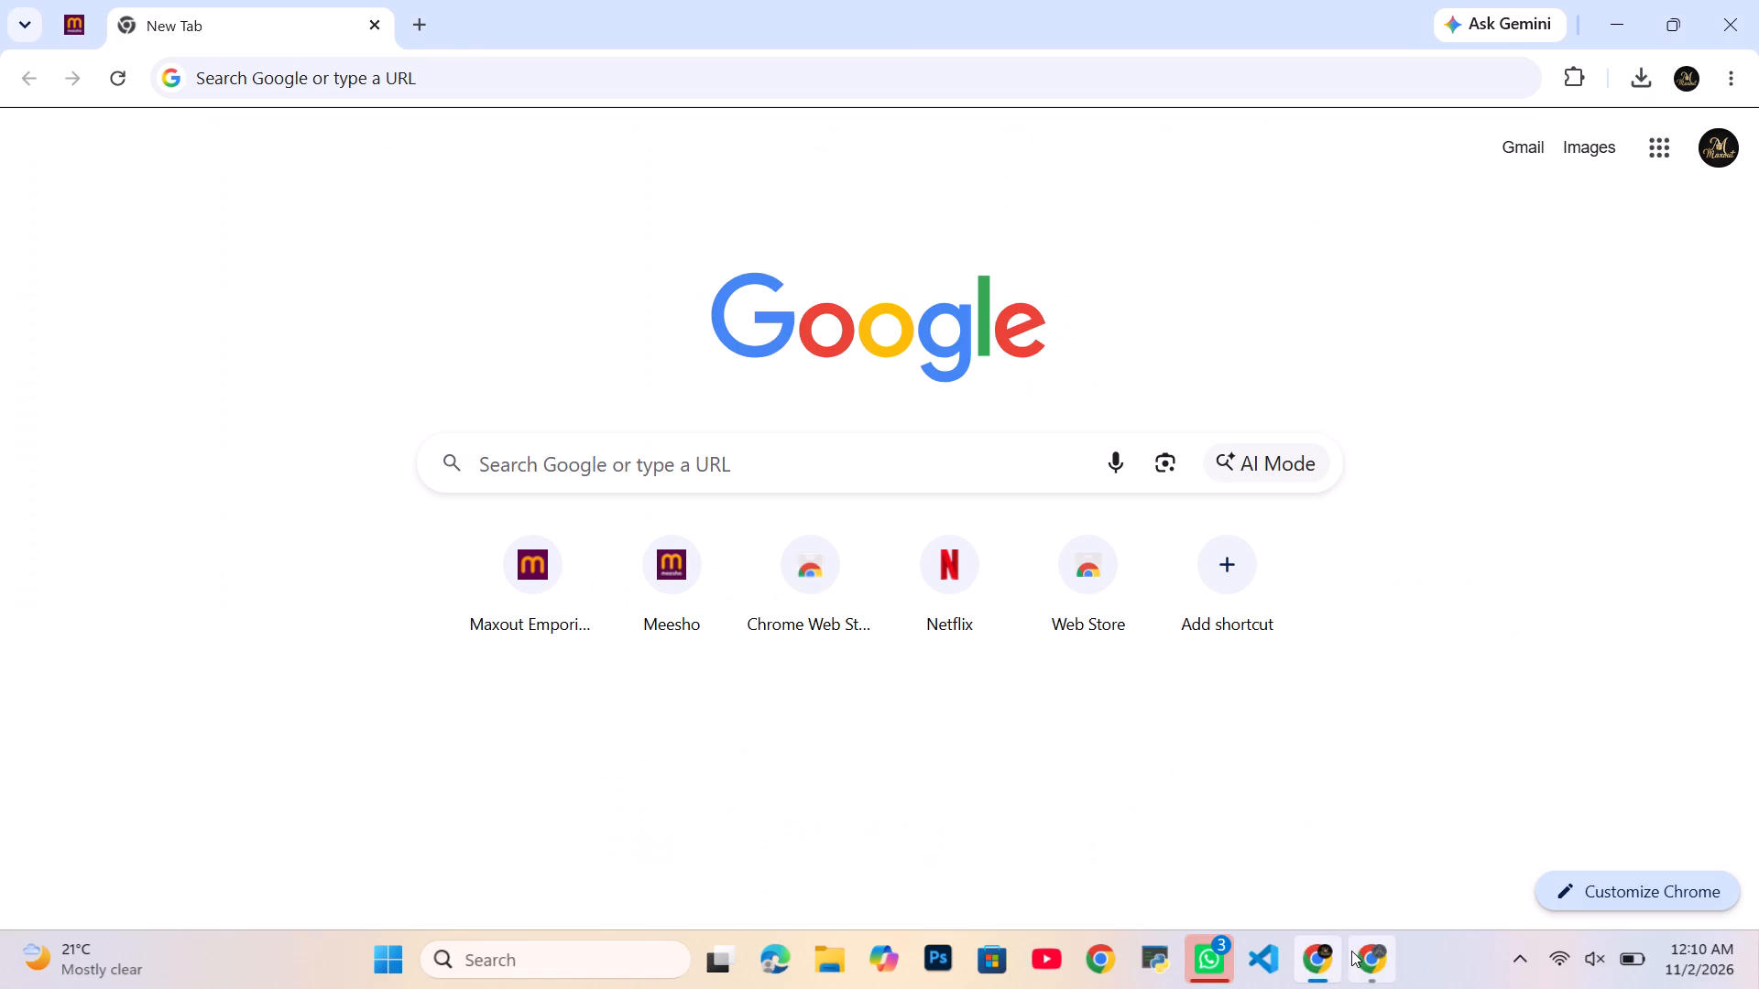
Return to the Chrome window with the label PDF and load the bookmarked Meesho Supplier Panel in the GST ProSeller home page's tab.
click(1351, 951)
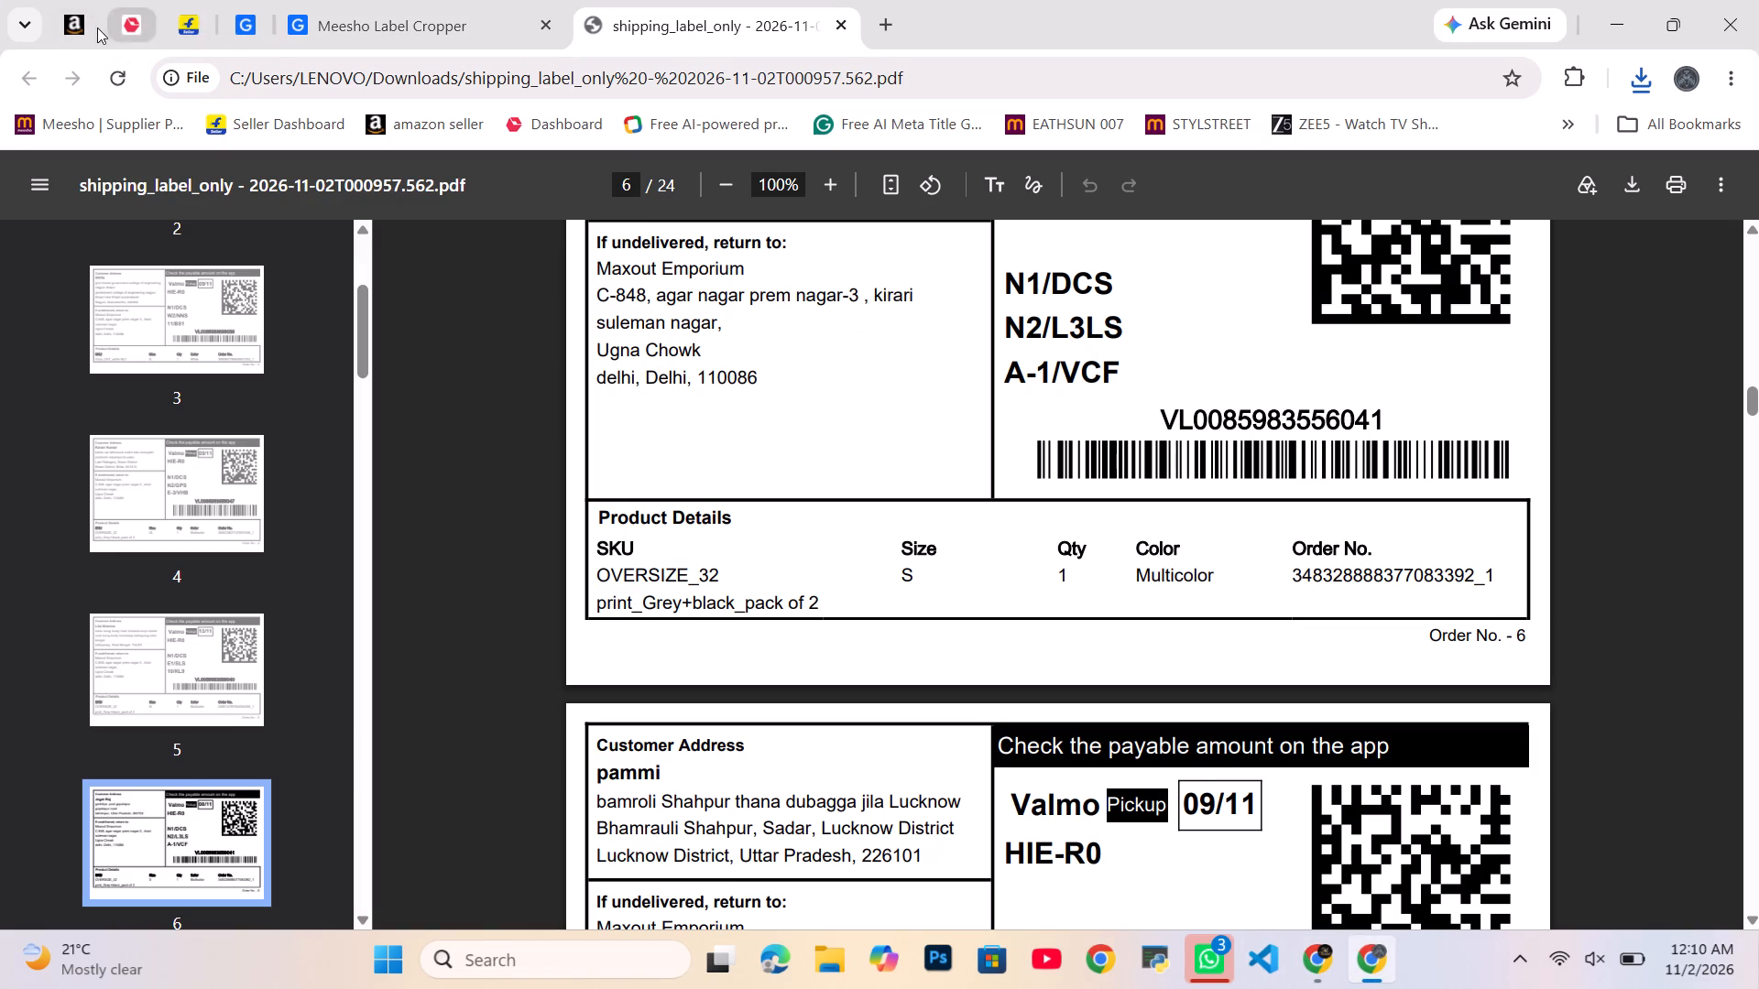
click(246, 27)
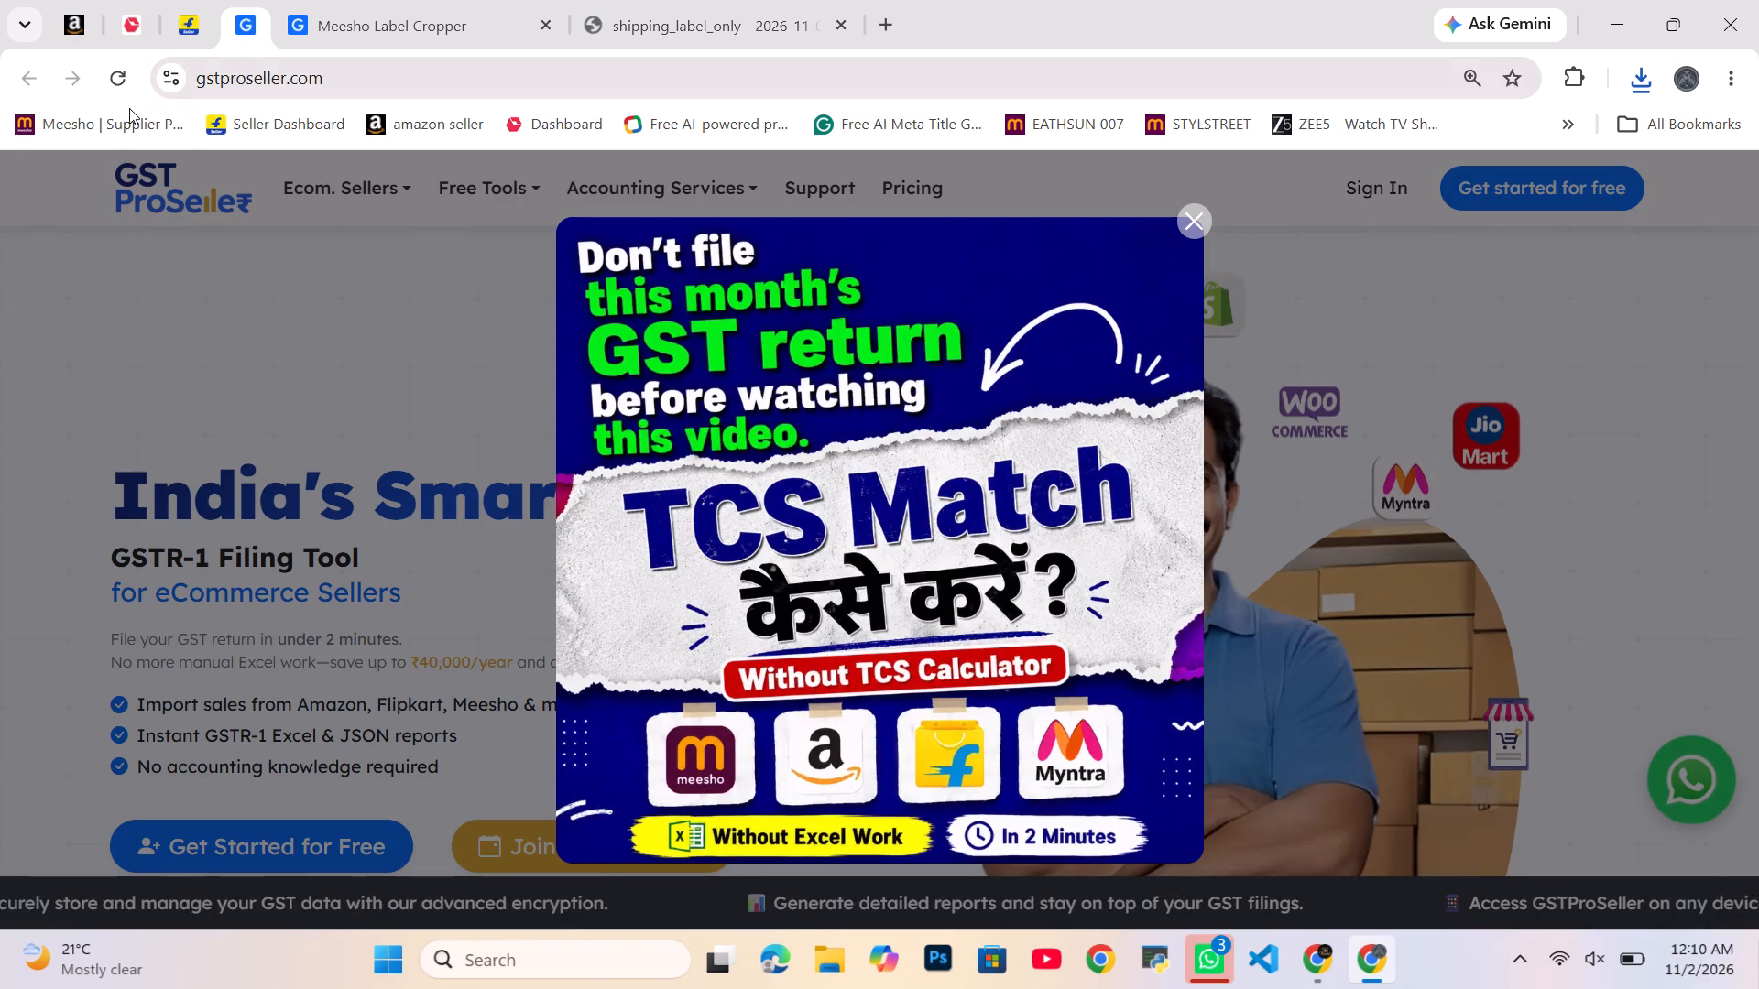
click(110, 123)
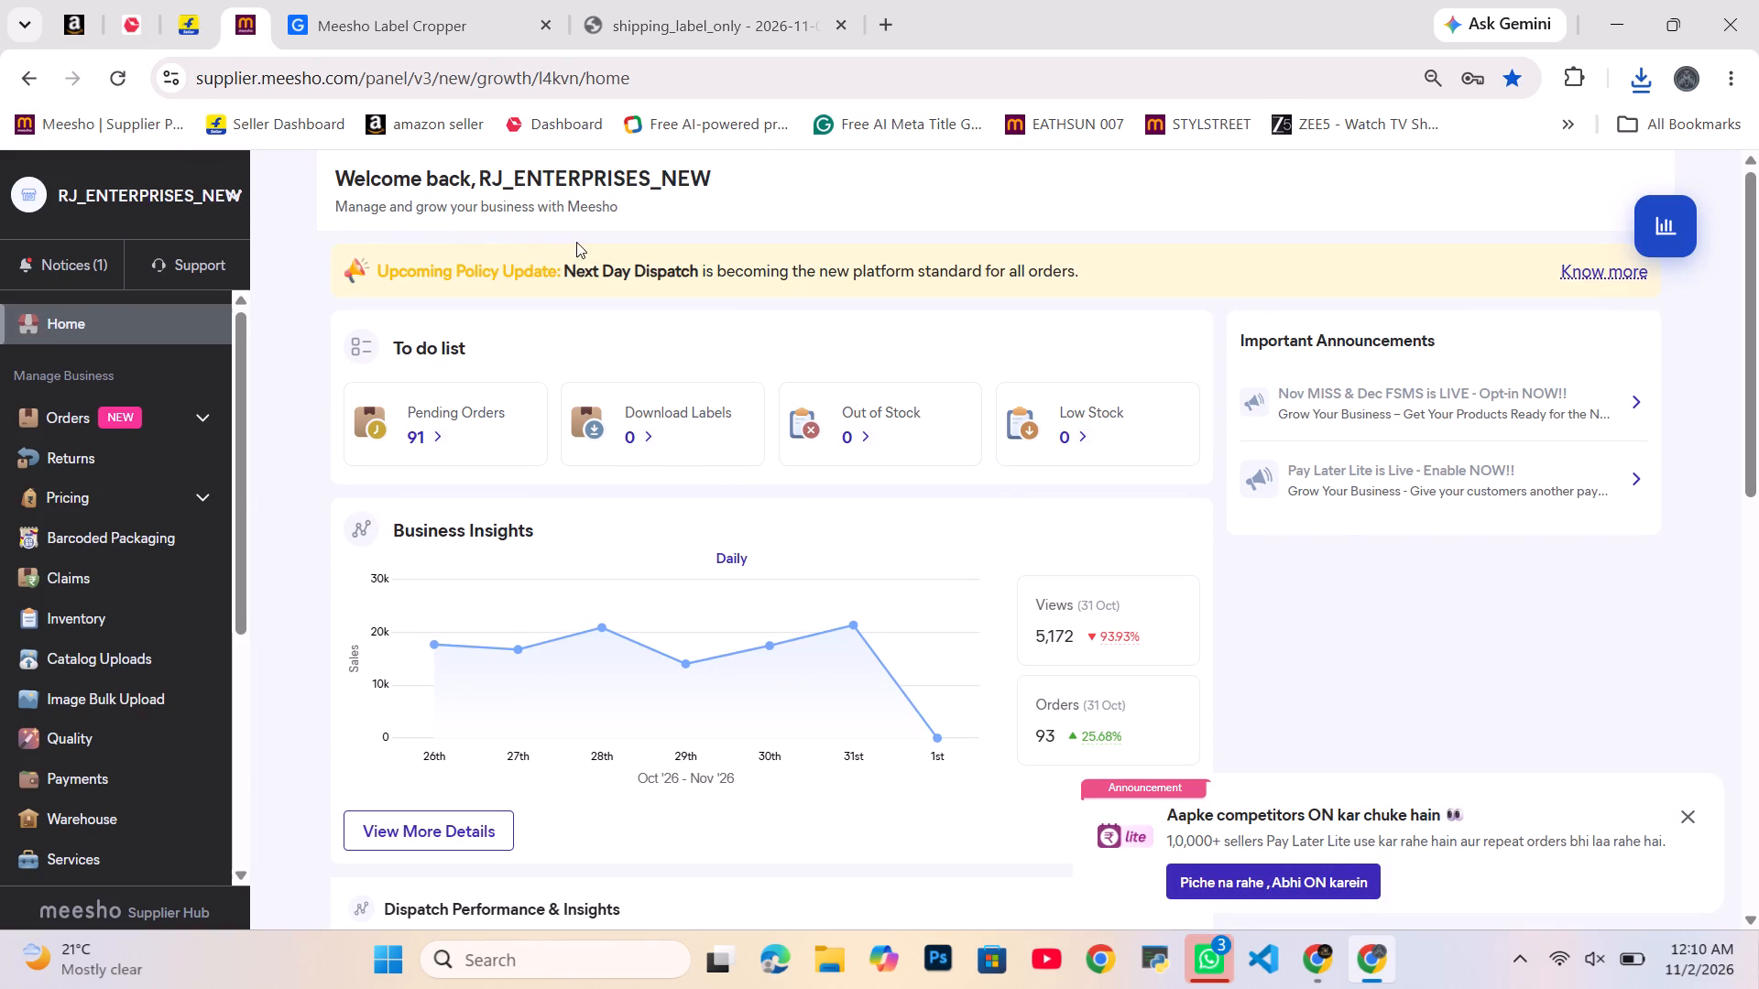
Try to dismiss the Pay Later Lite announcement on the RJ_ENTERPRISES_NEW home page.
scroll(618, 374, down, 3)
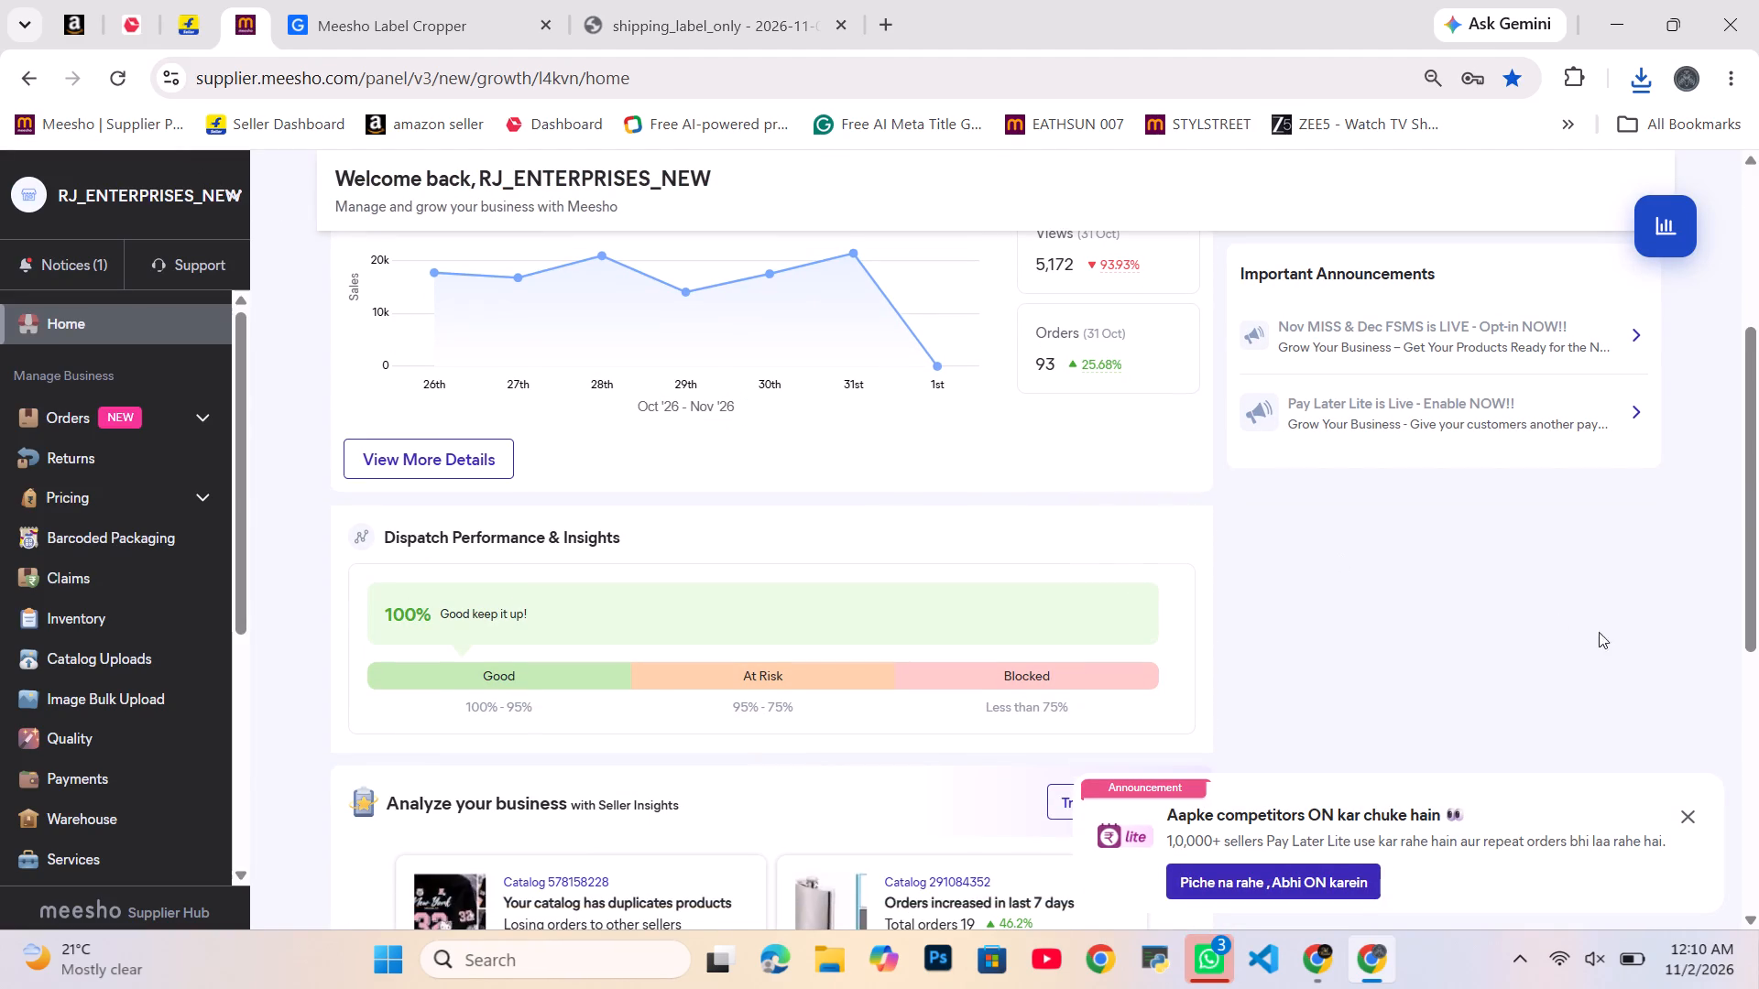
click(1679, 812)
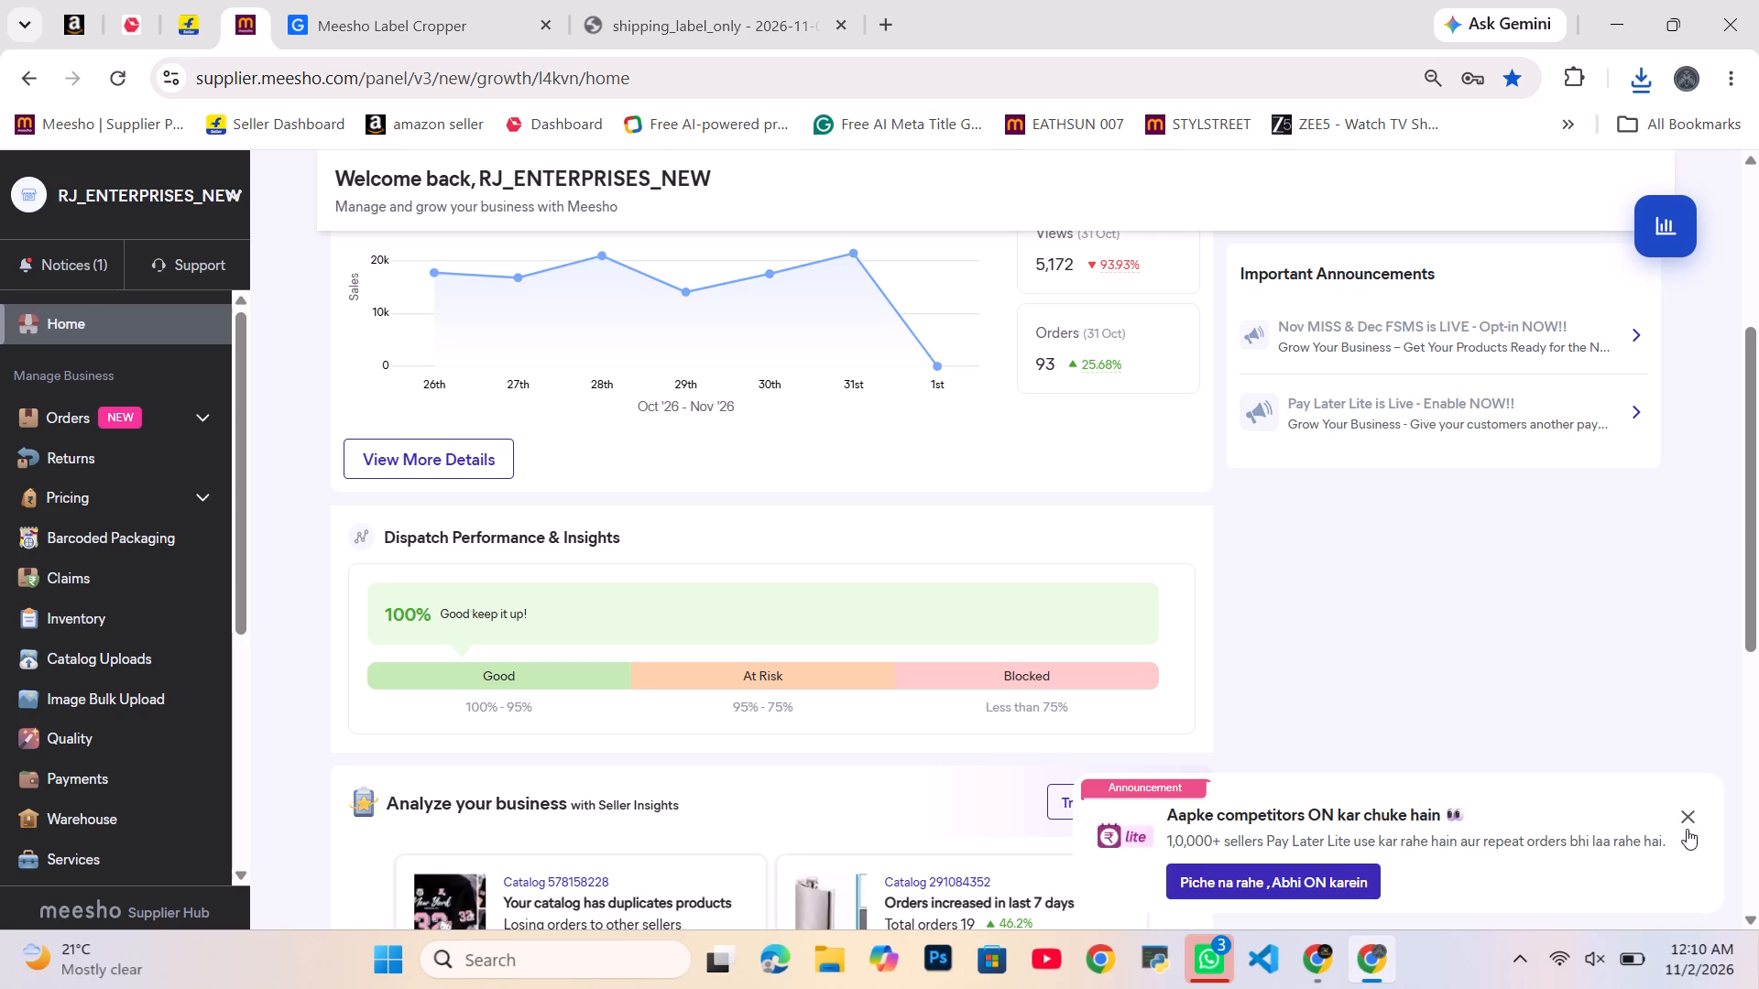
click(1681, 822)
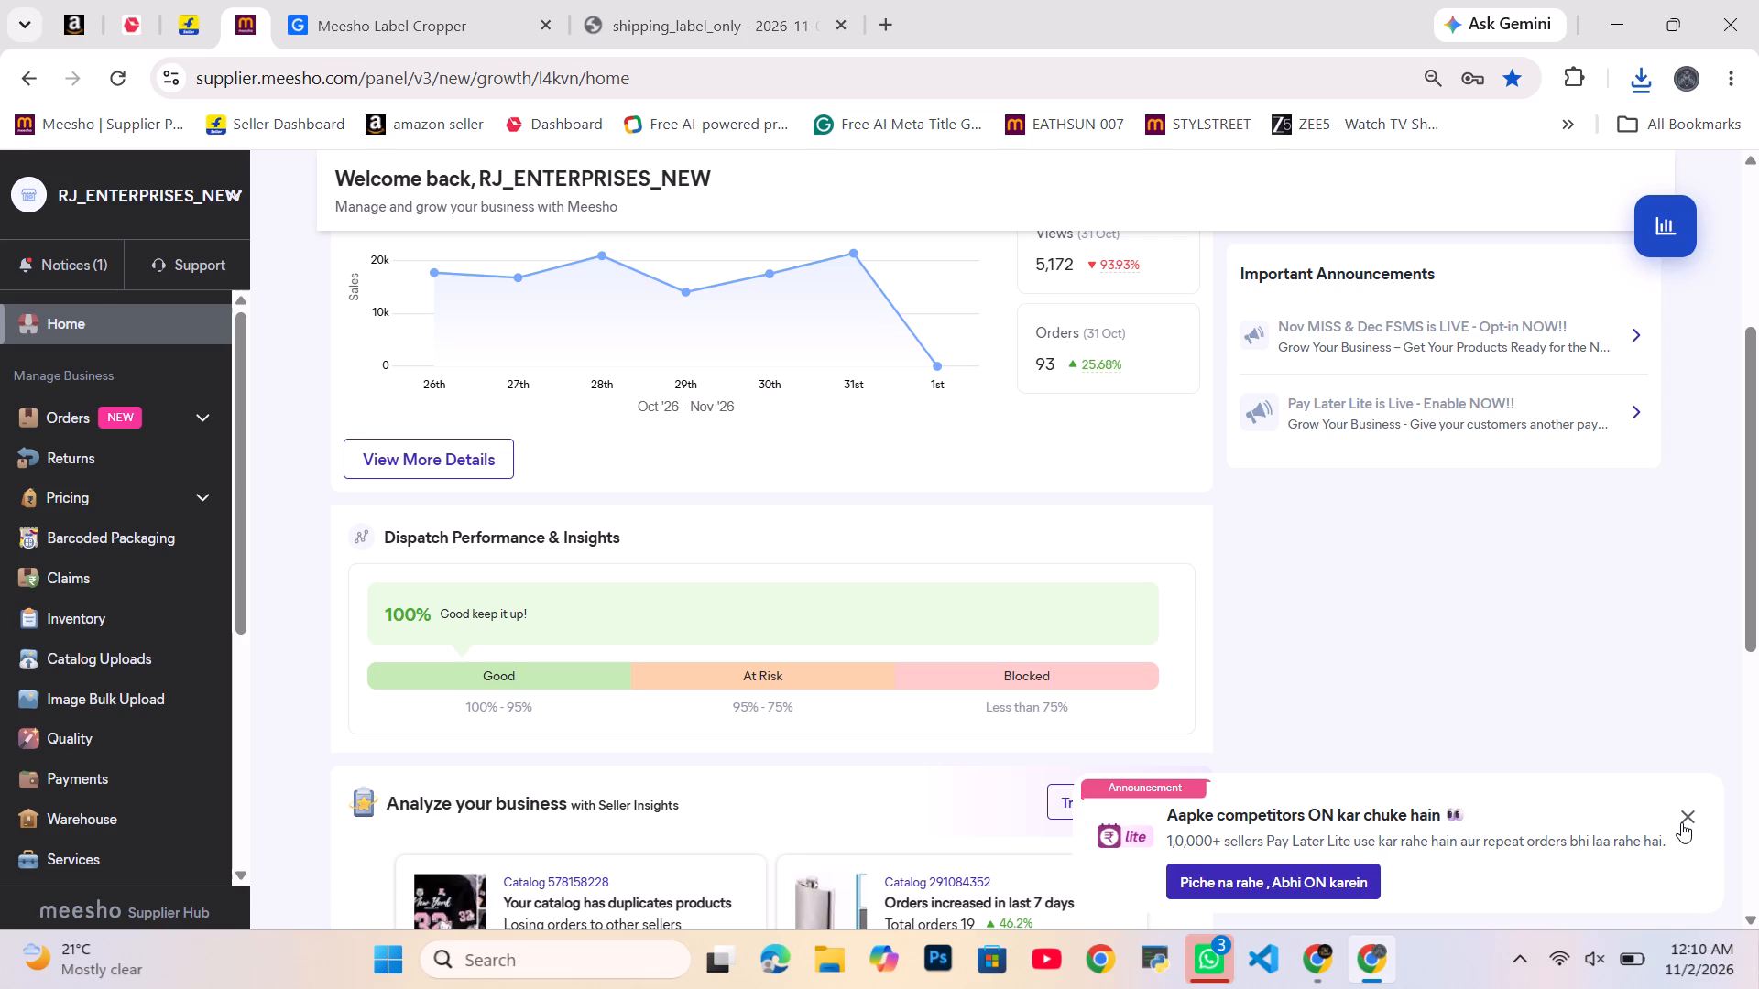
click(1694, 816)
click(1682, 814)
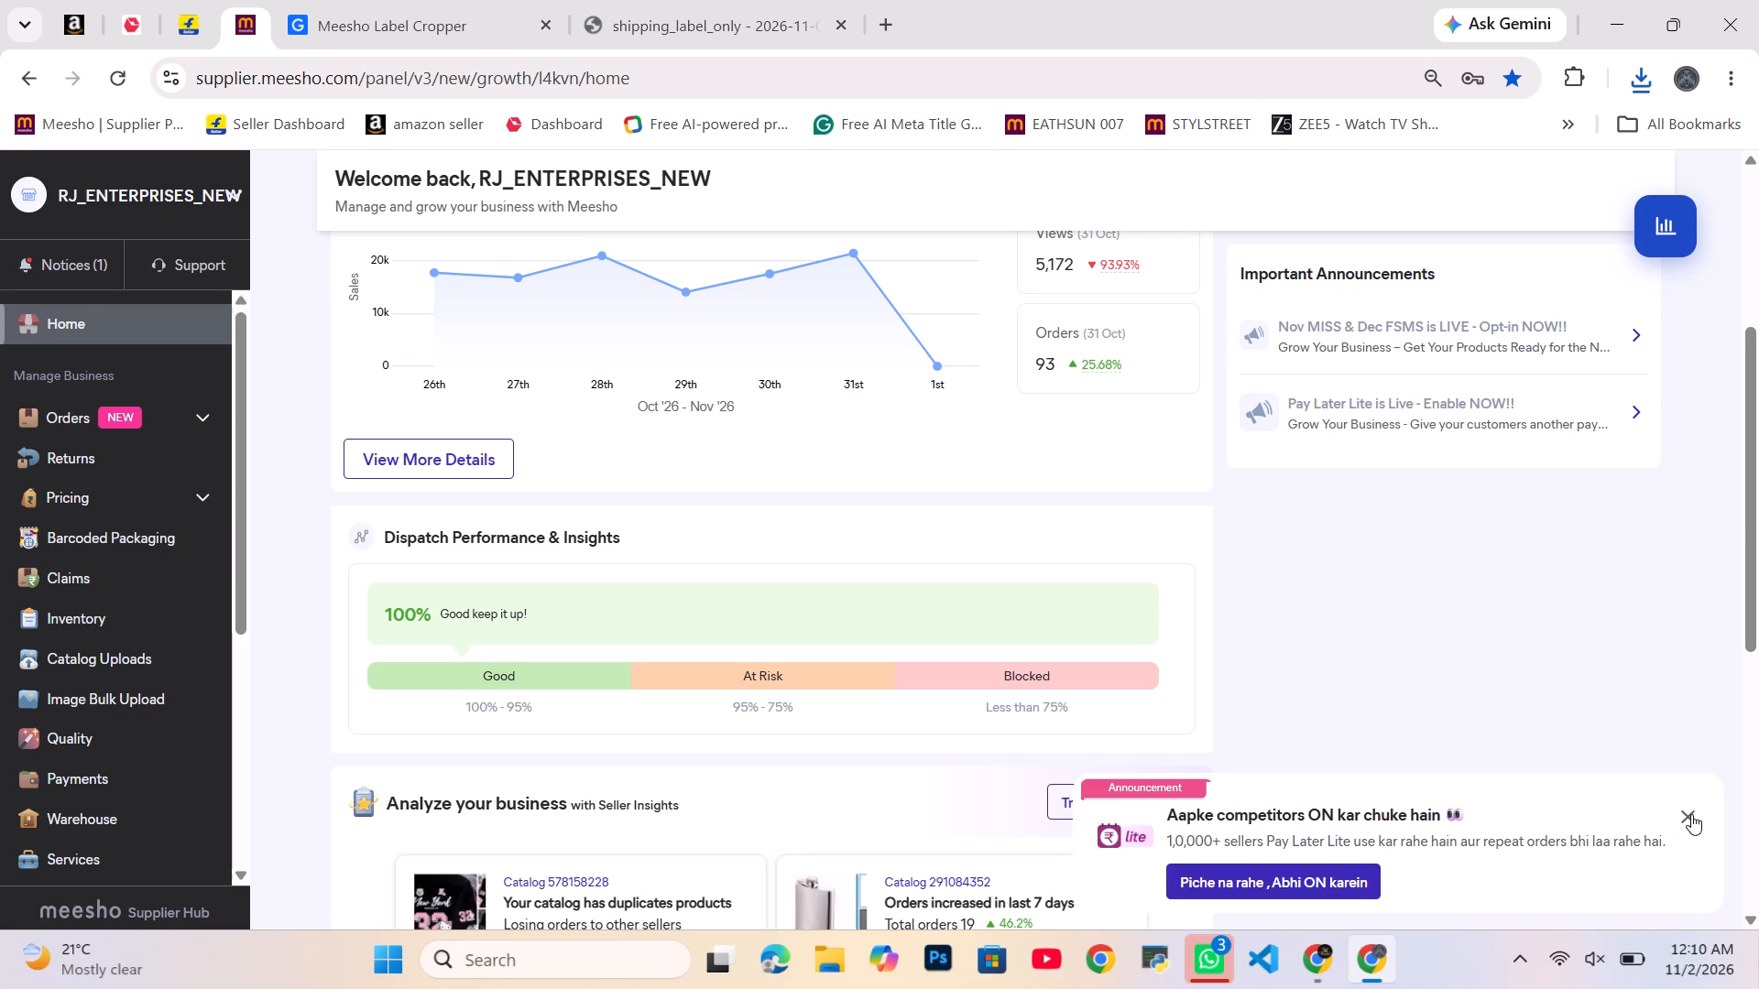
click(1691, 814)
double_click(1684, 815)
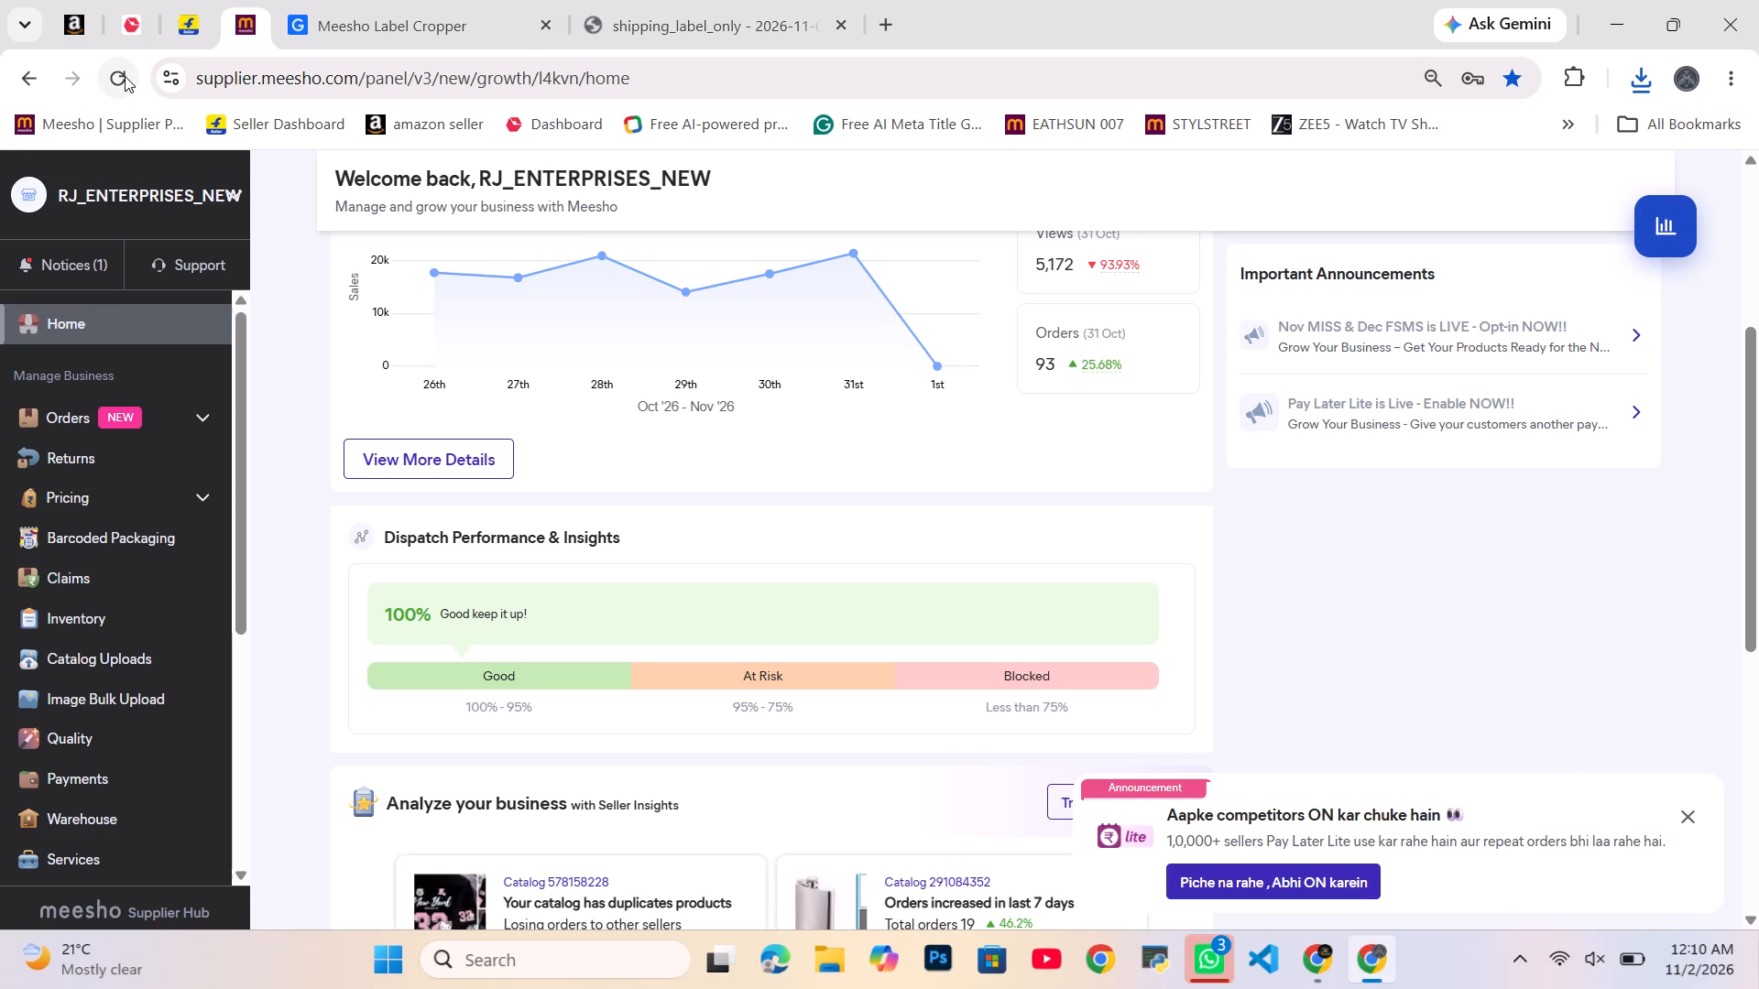
Reload the supplier home page and close the Maha Diwali Sale pop-up.
click(125, 76)
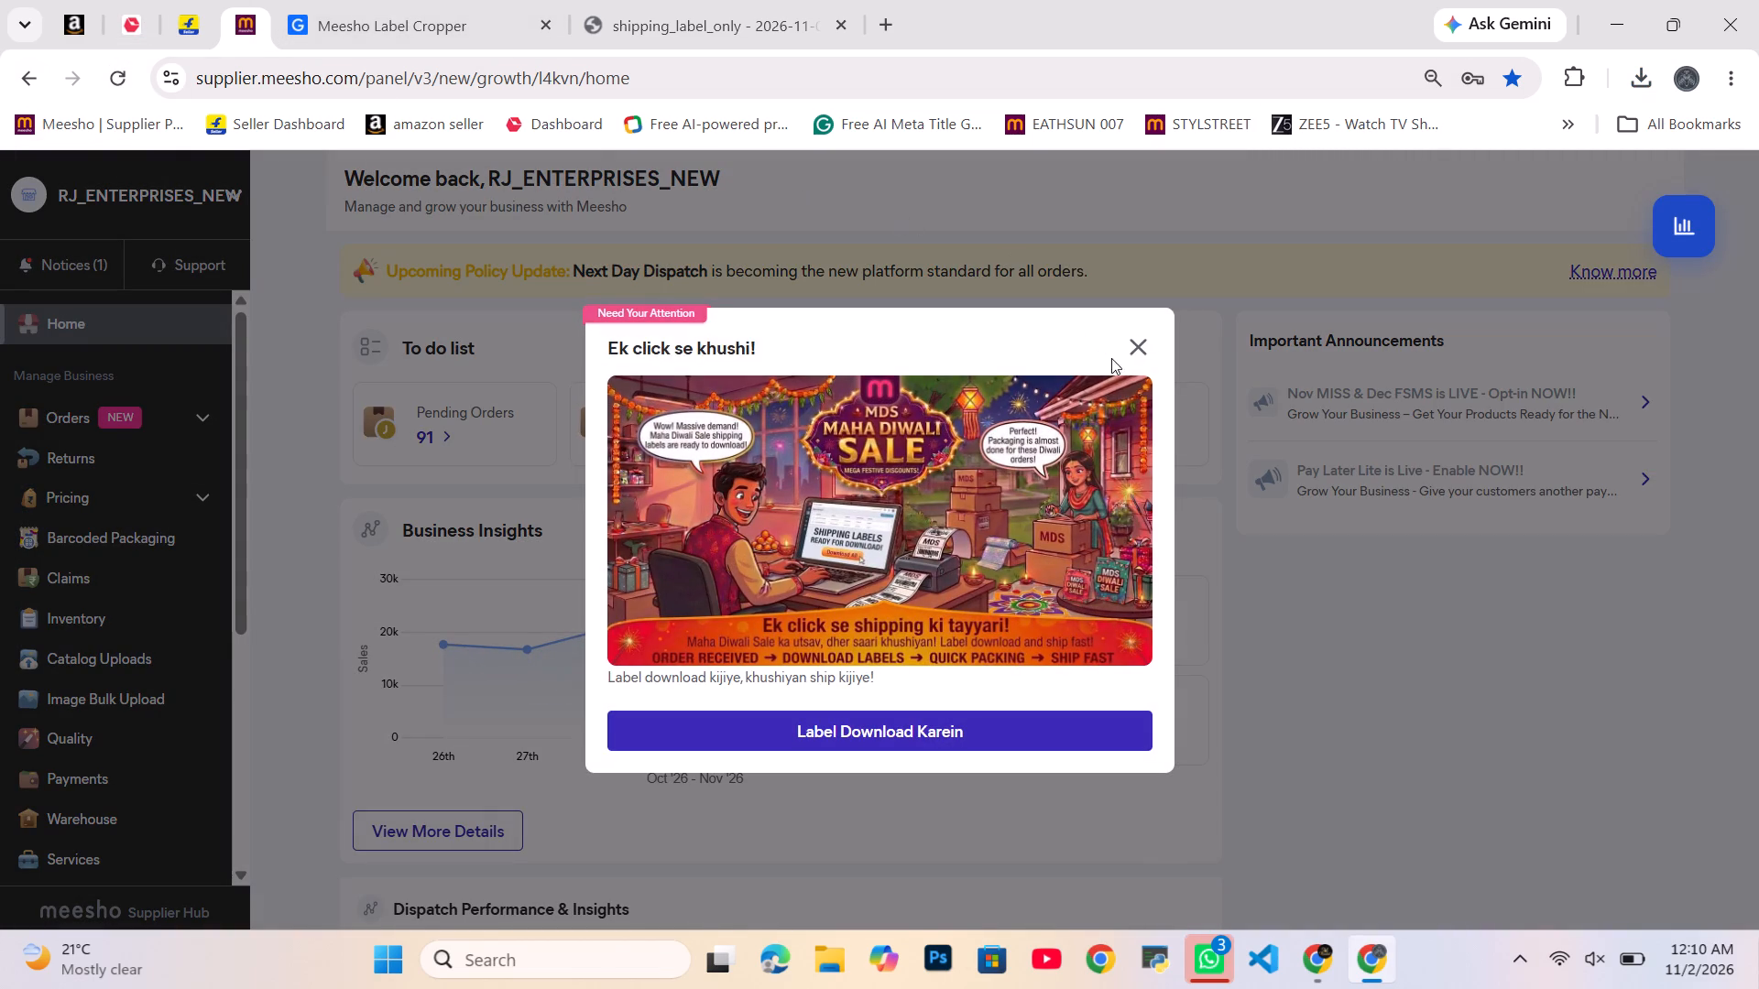
click(1153, 349)
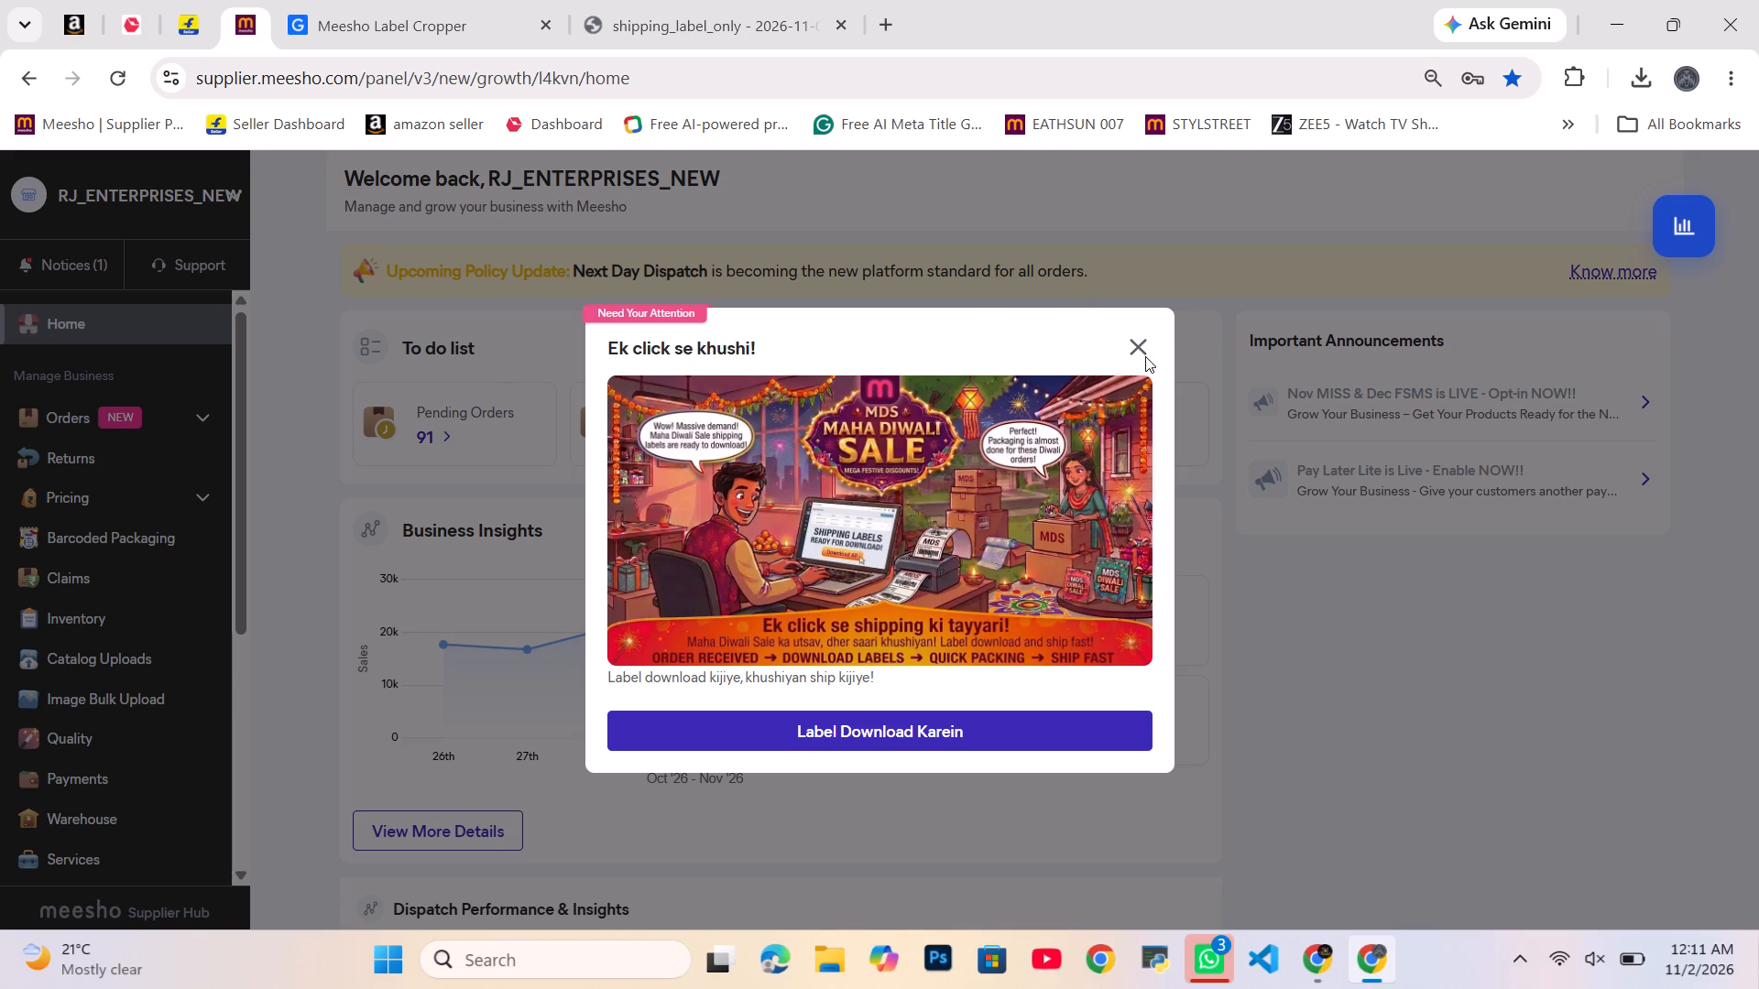
click(1138, 350)
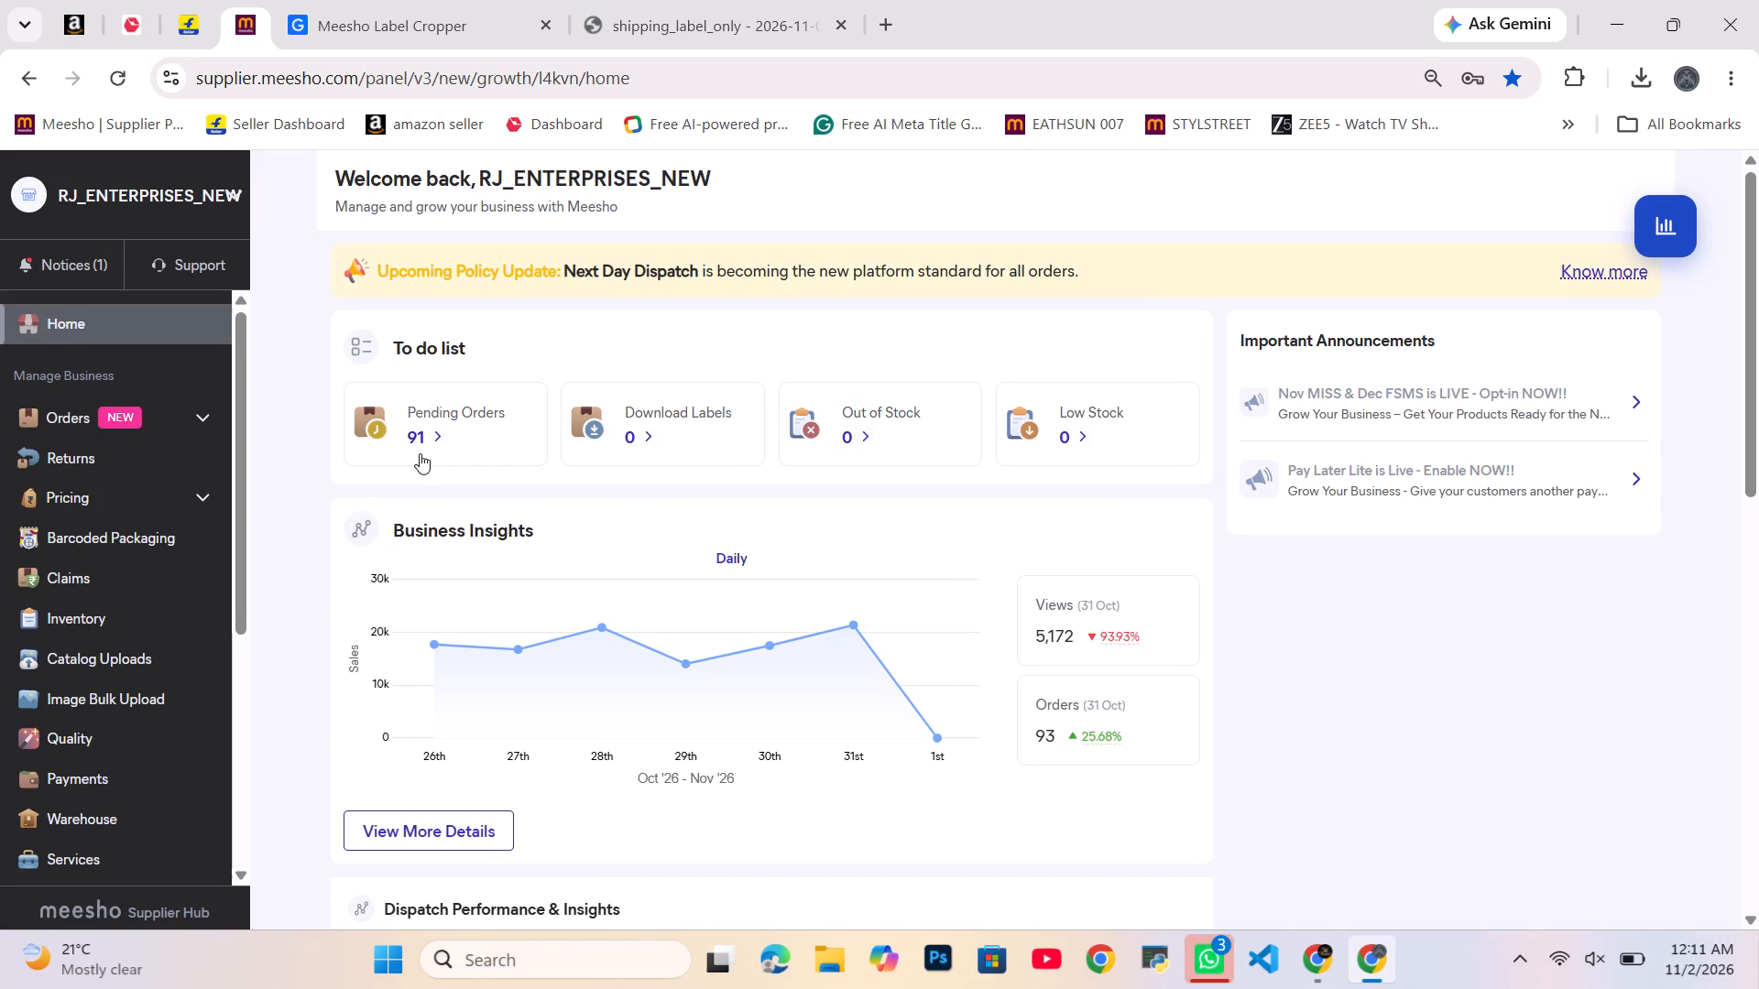
Open the pending orders of RJ_ENTERPRISES_NEW, select them all, accept them and acknowledge the acceptance.
click(420, 453)
scroll(471, 438, down, 7)
scroll(546, 522, down, 20)
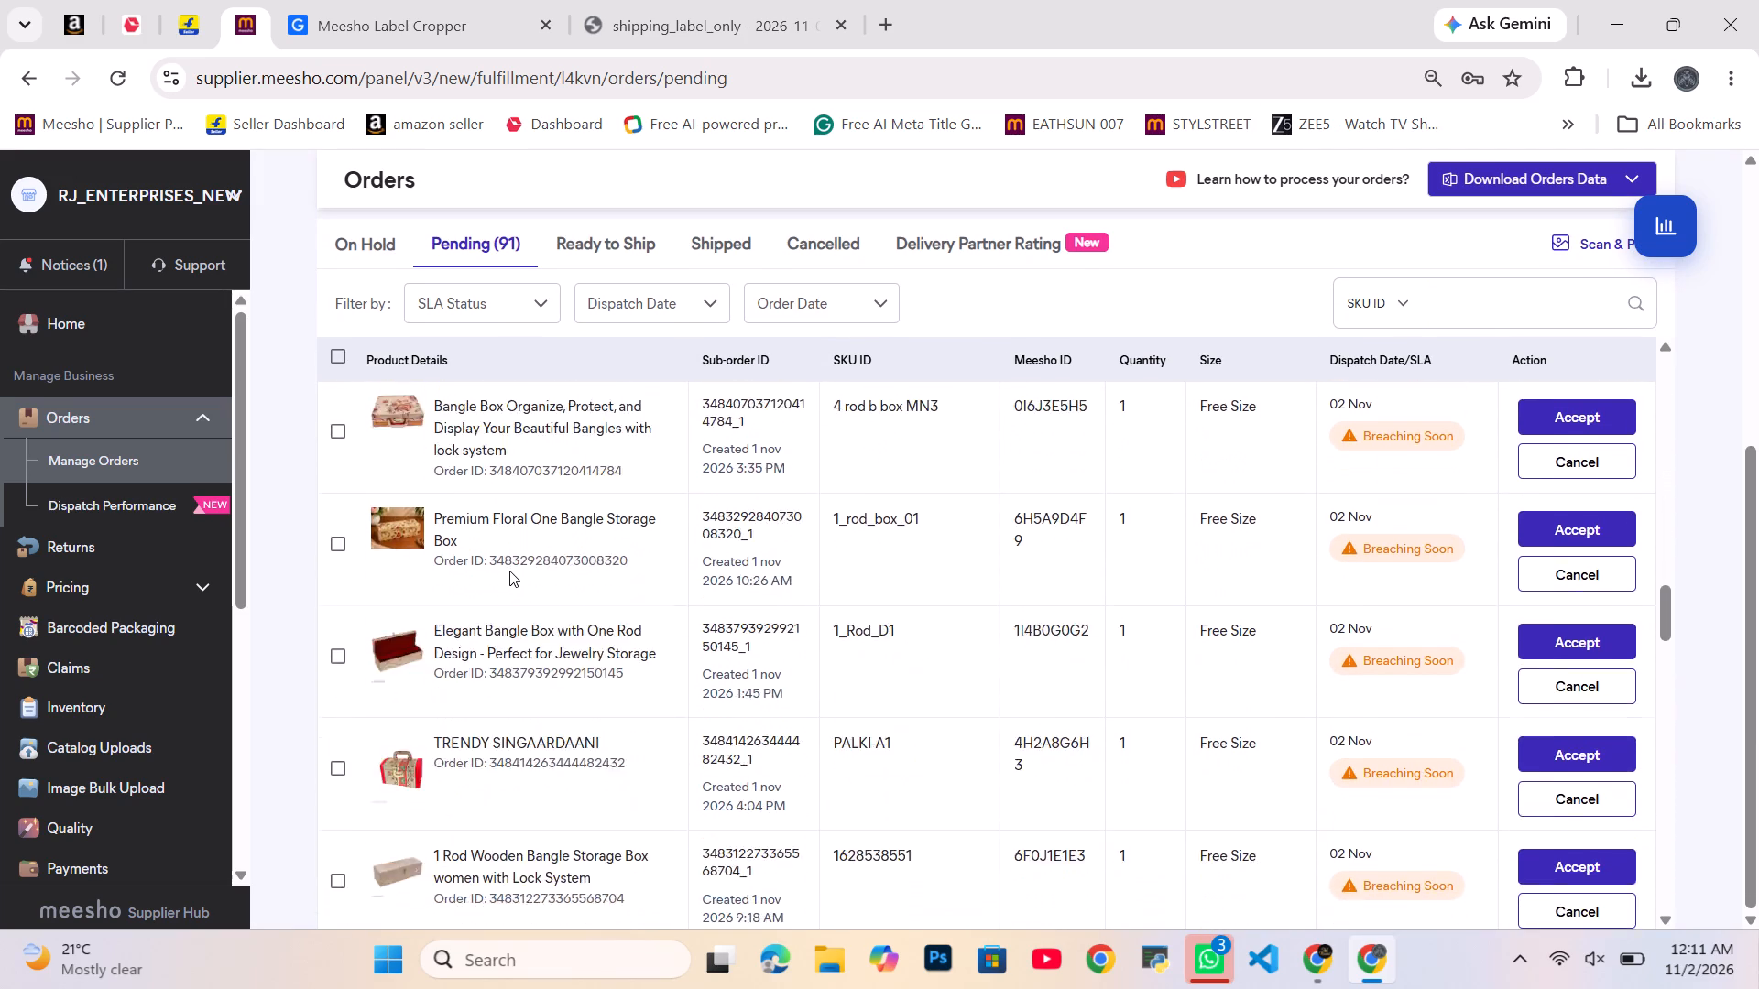
scroll(508, 565, down, 20)
scroll(508, 565, down, 1)
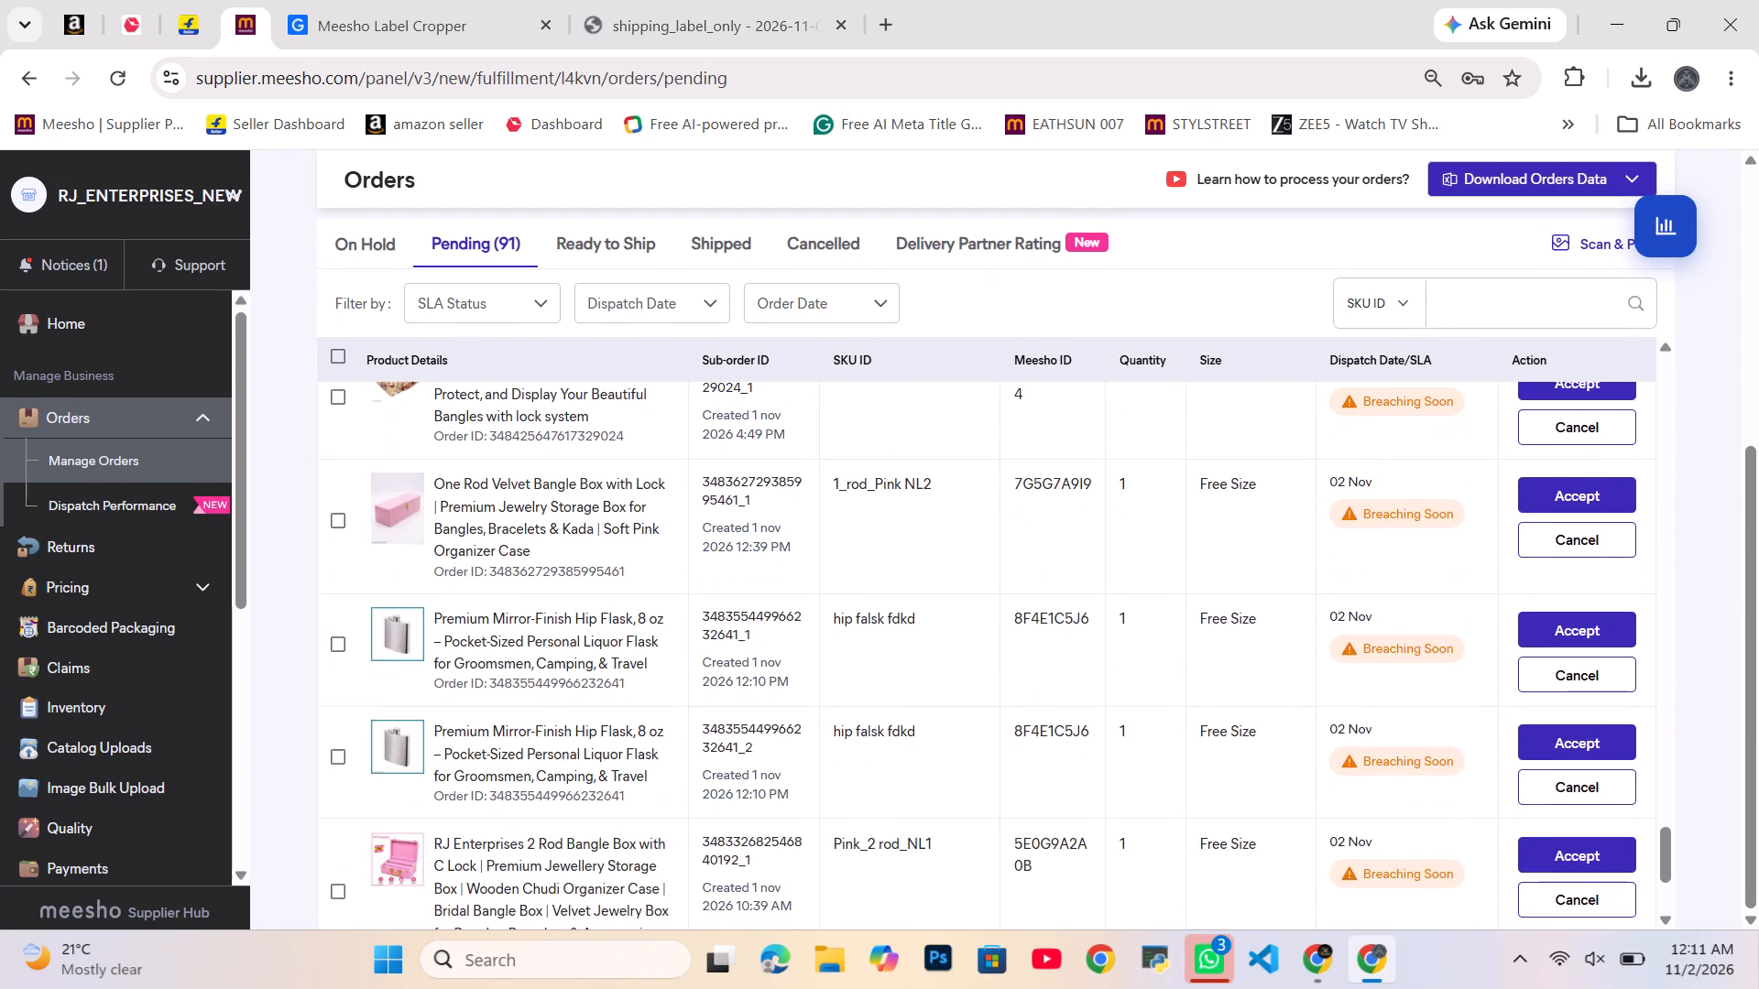
scroll(484, 569, down, 13)
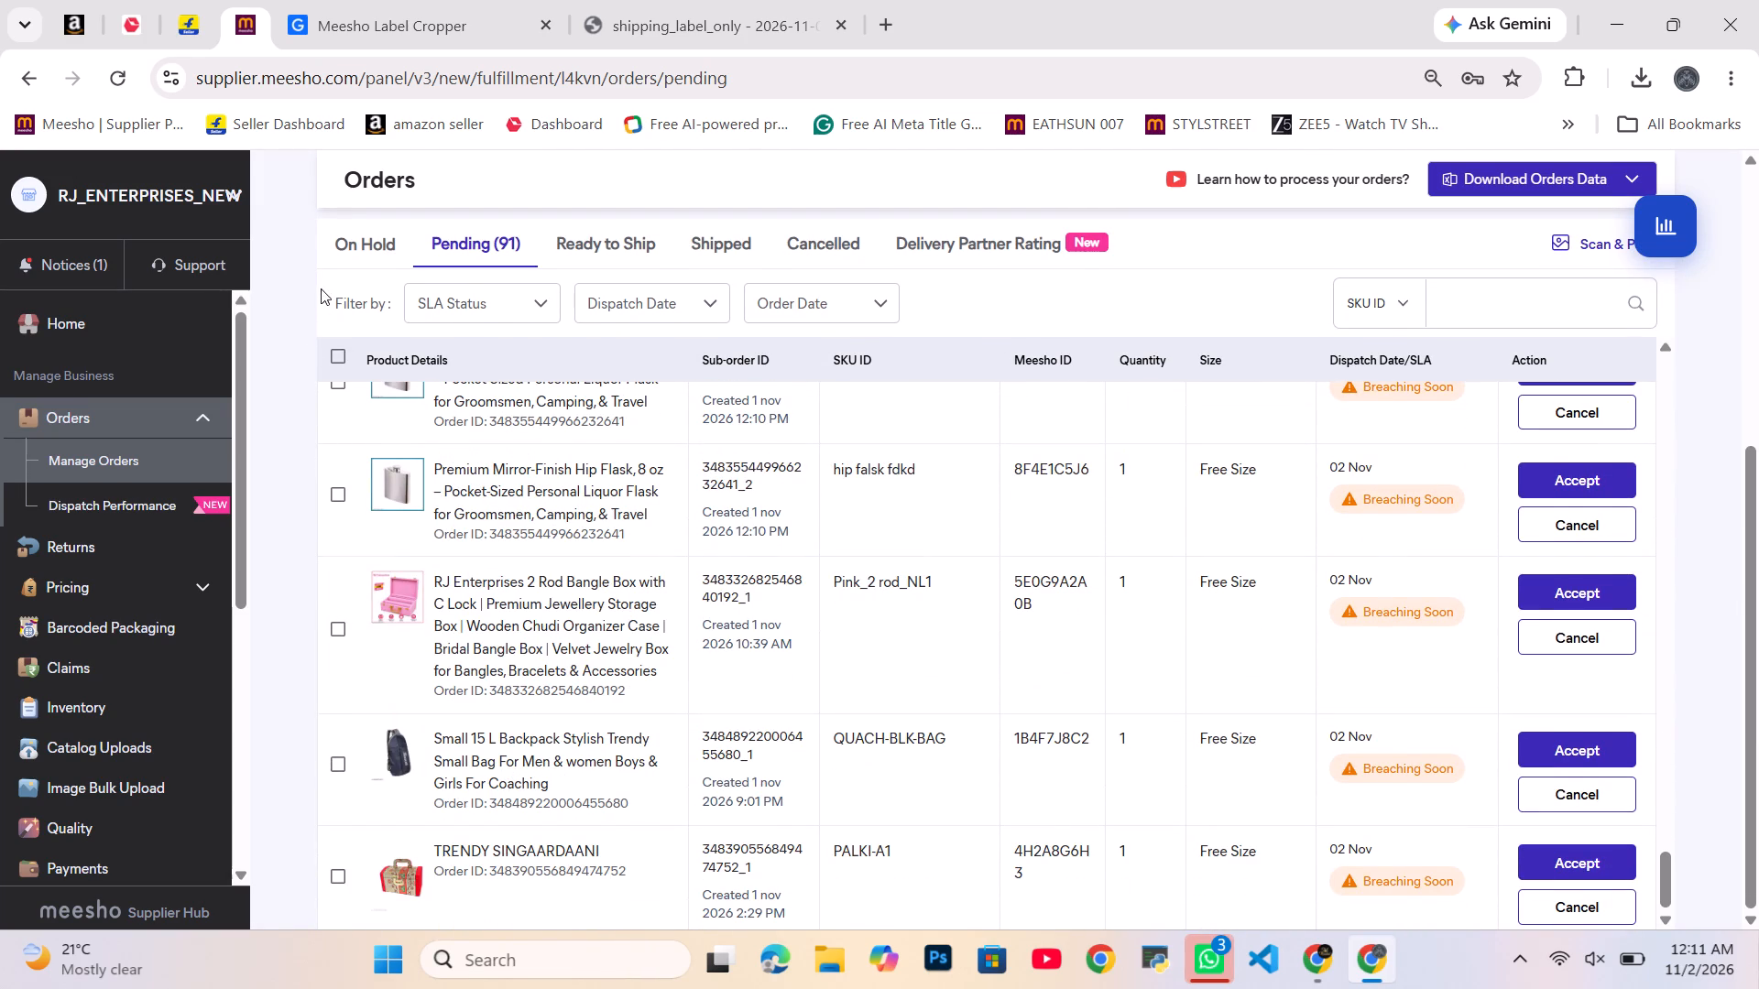
click(335, 366)
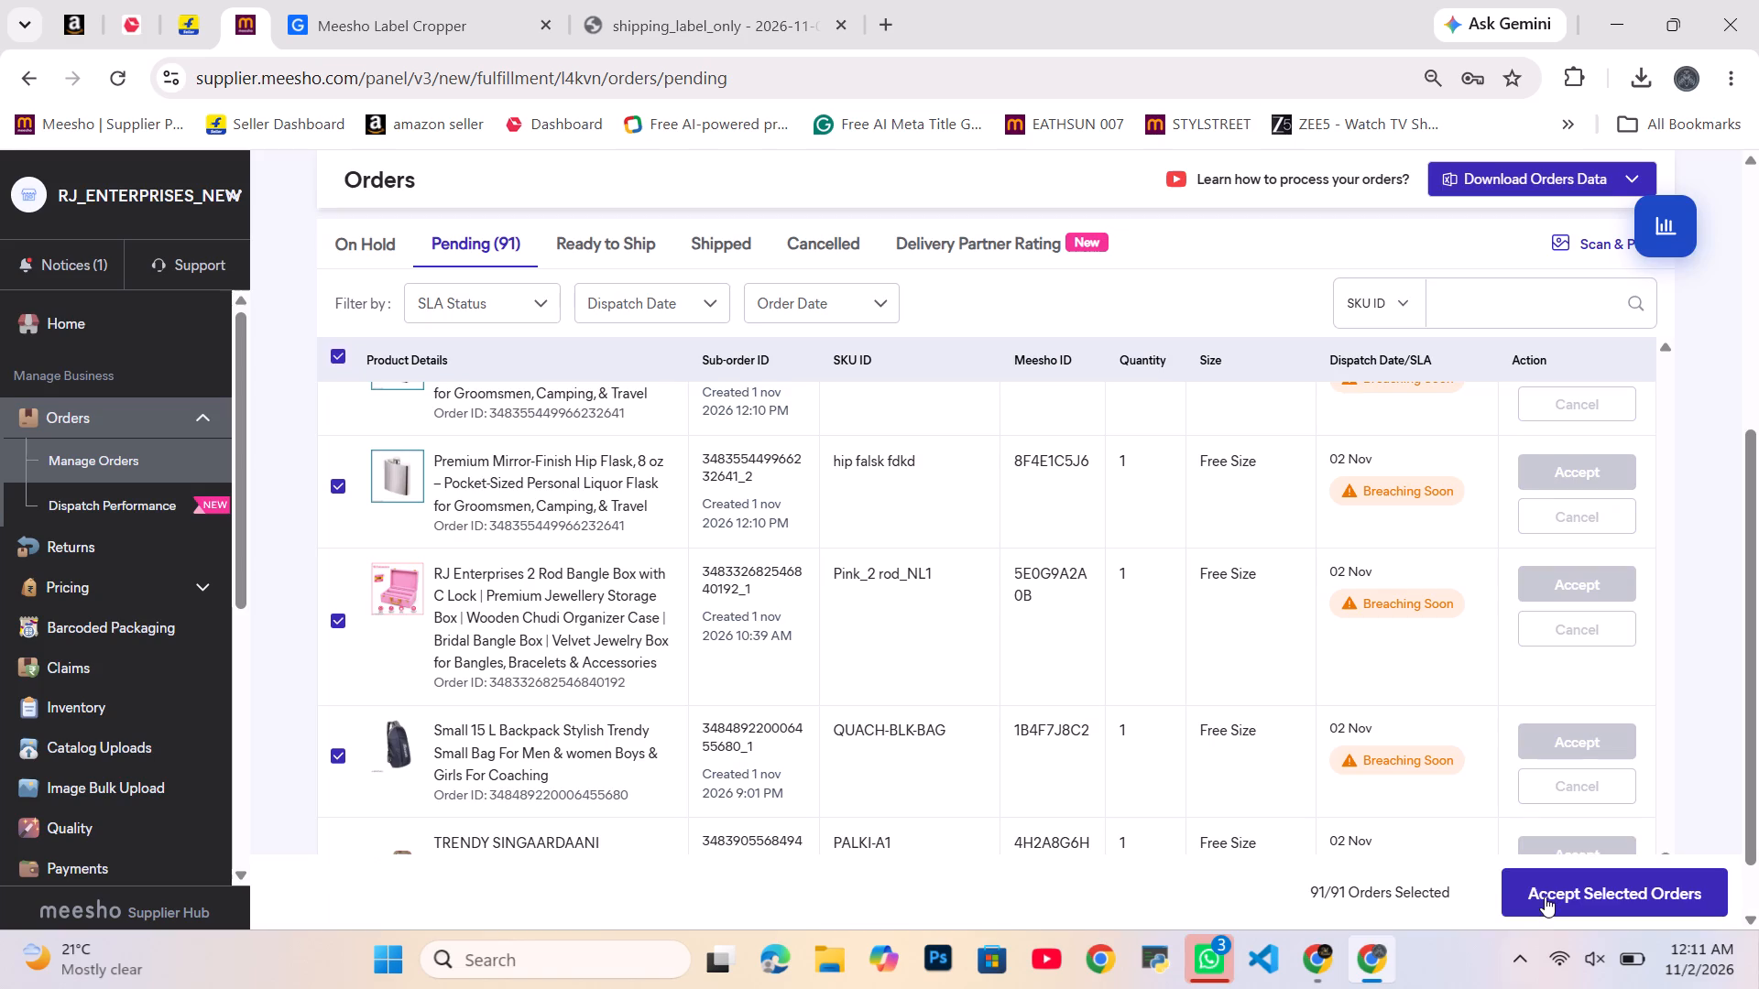
click(1545, 897)
click(769, 596)
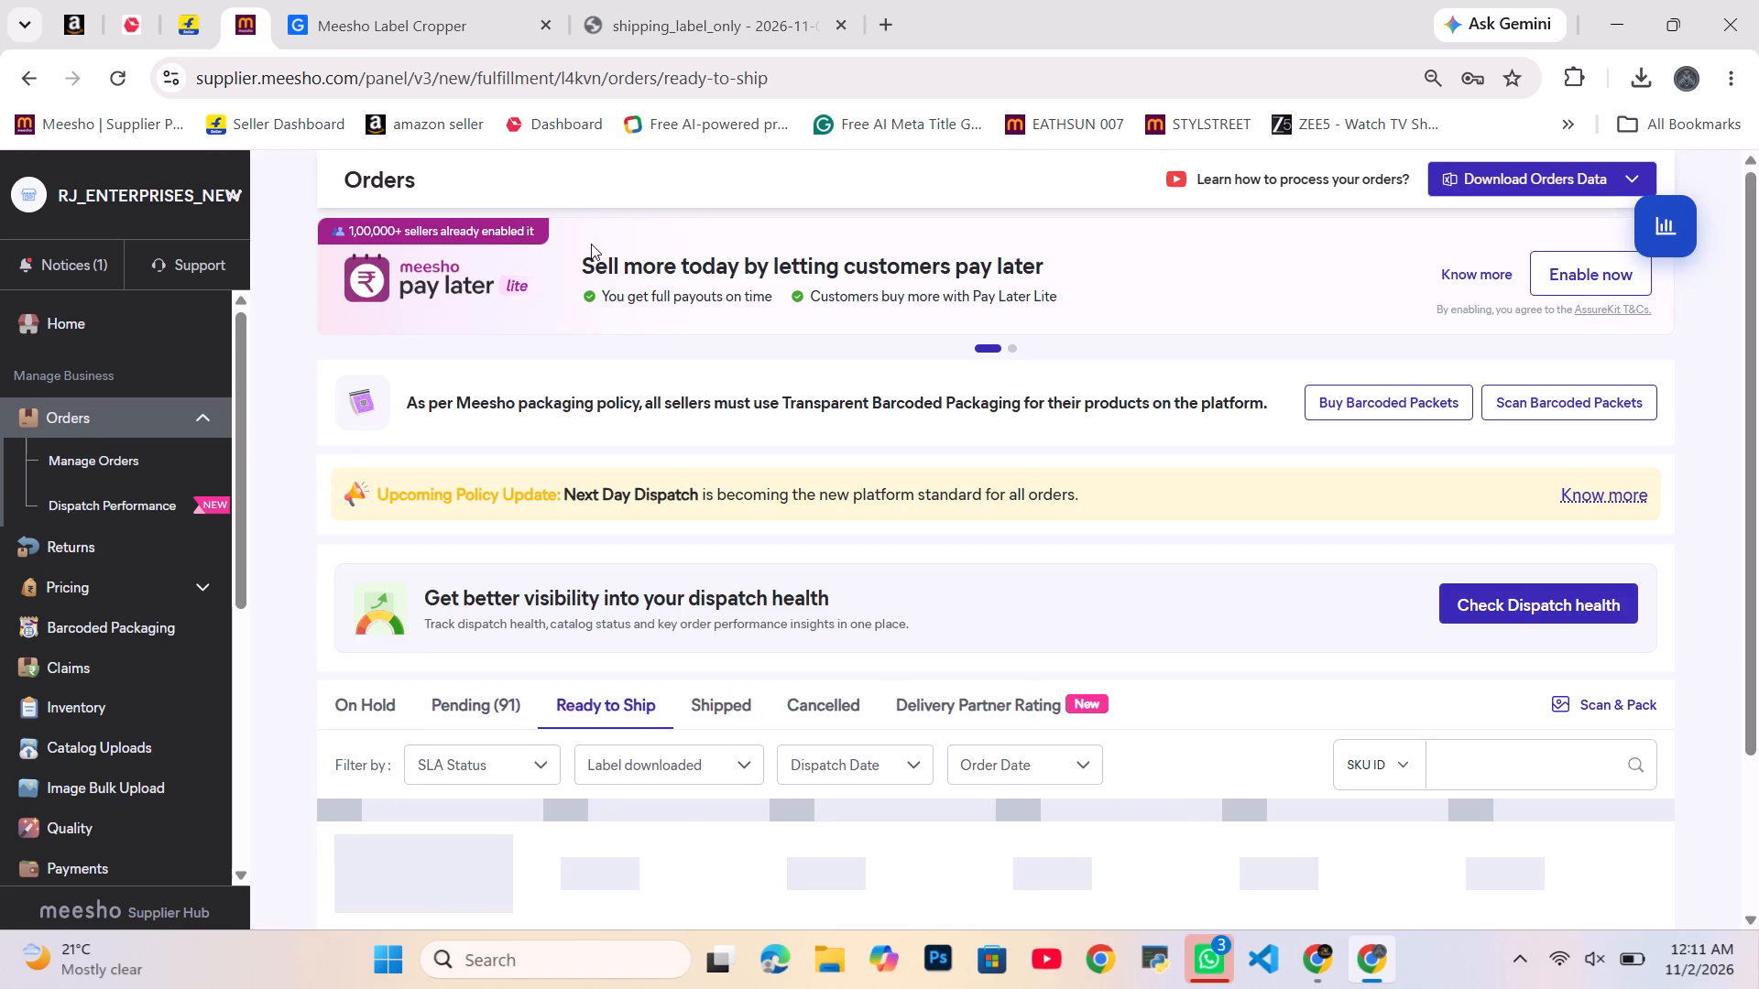
scroll(574, 334, down, 3)
click(486, 313)
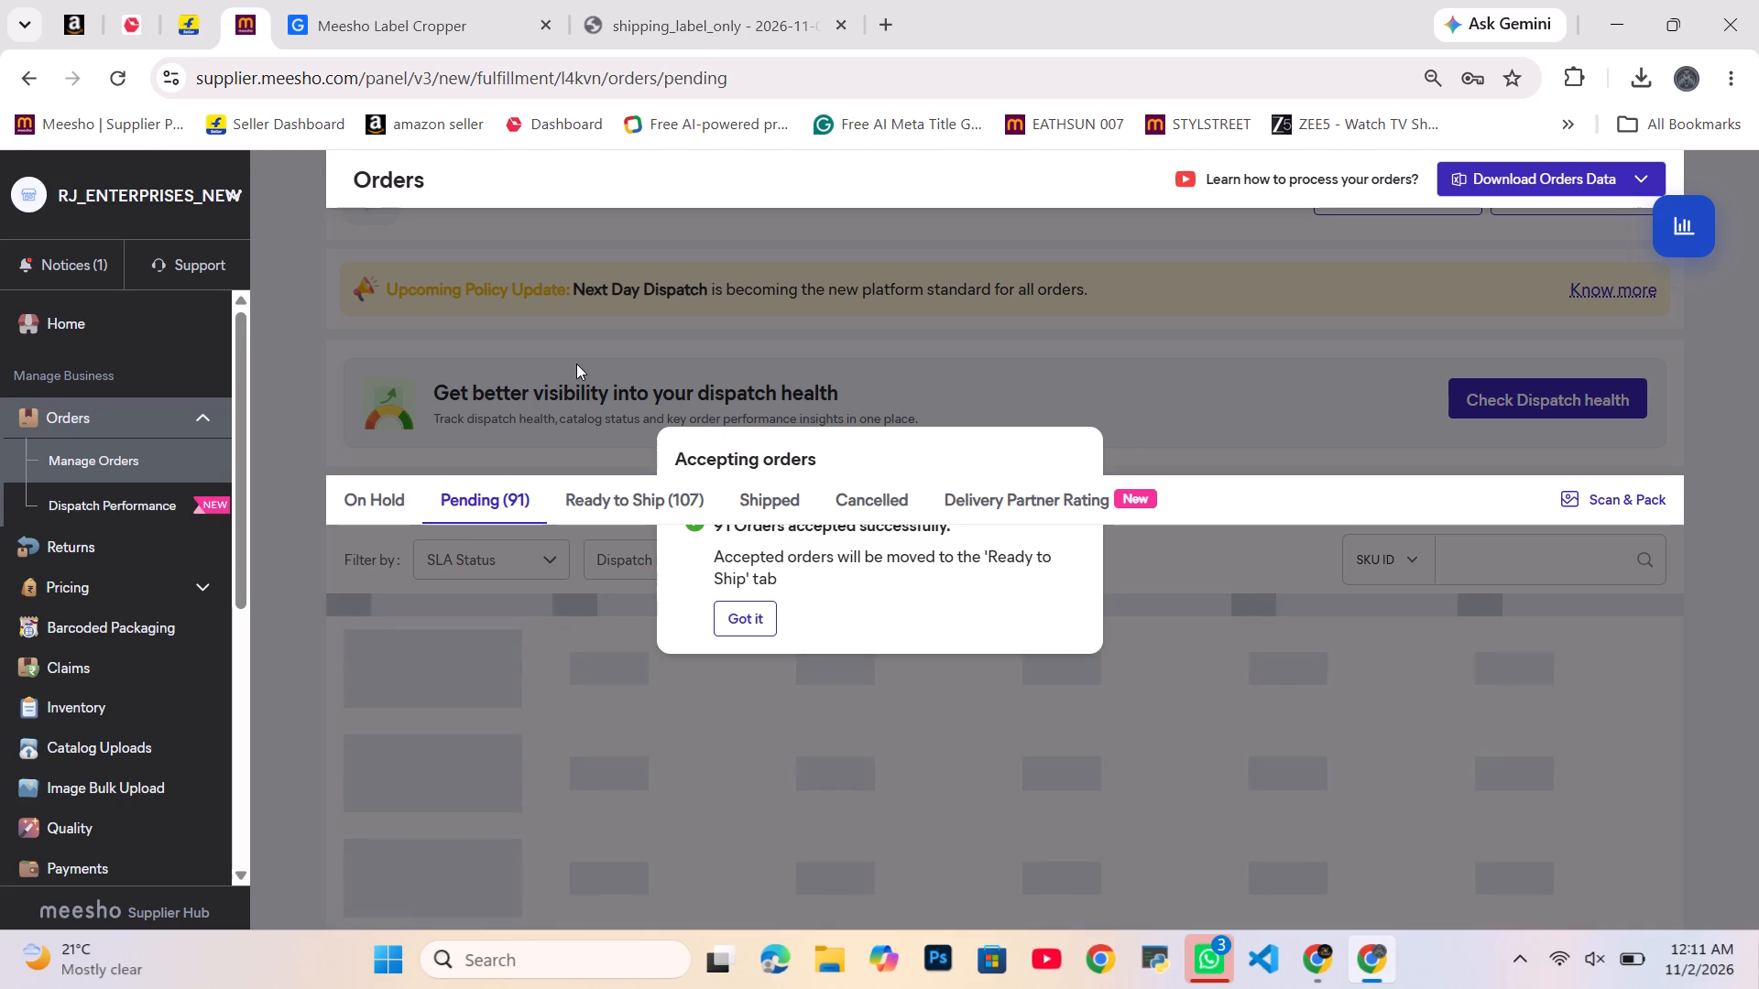
click(742, 622)
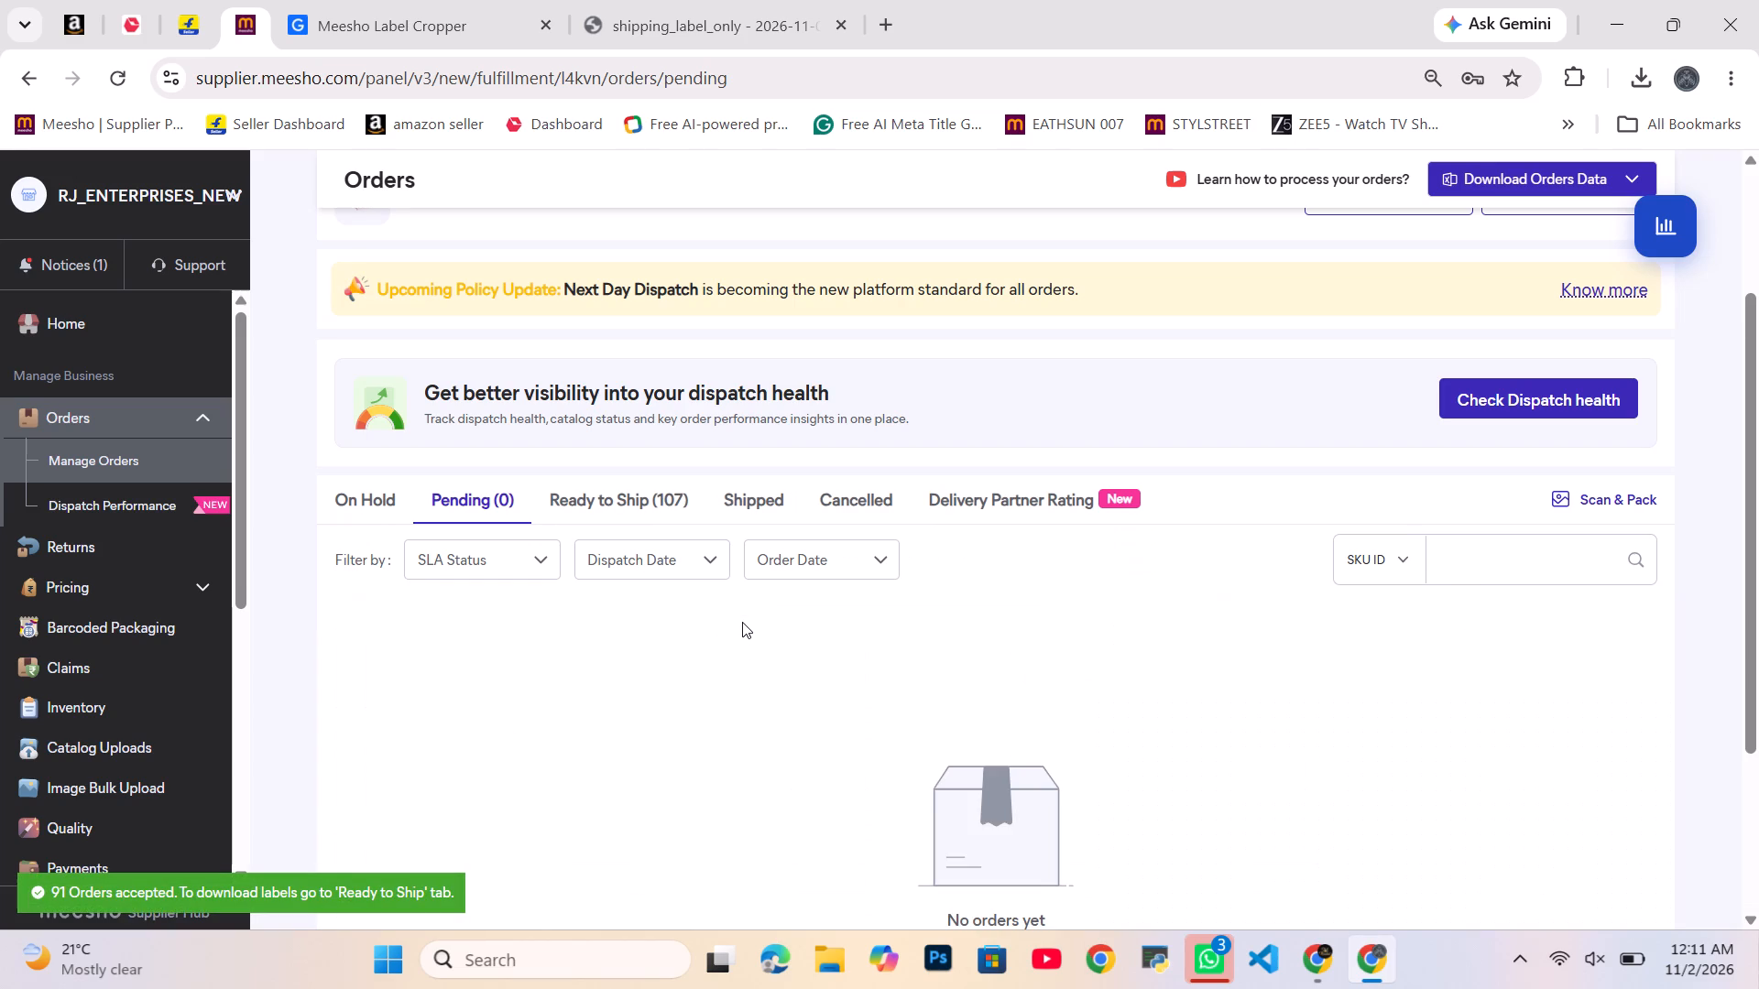
Filter the Ready to Ship orders to Label Downloaded - No, select them all, and download their labels, dismissing the OneDrive backup notification.
click(629, 505)
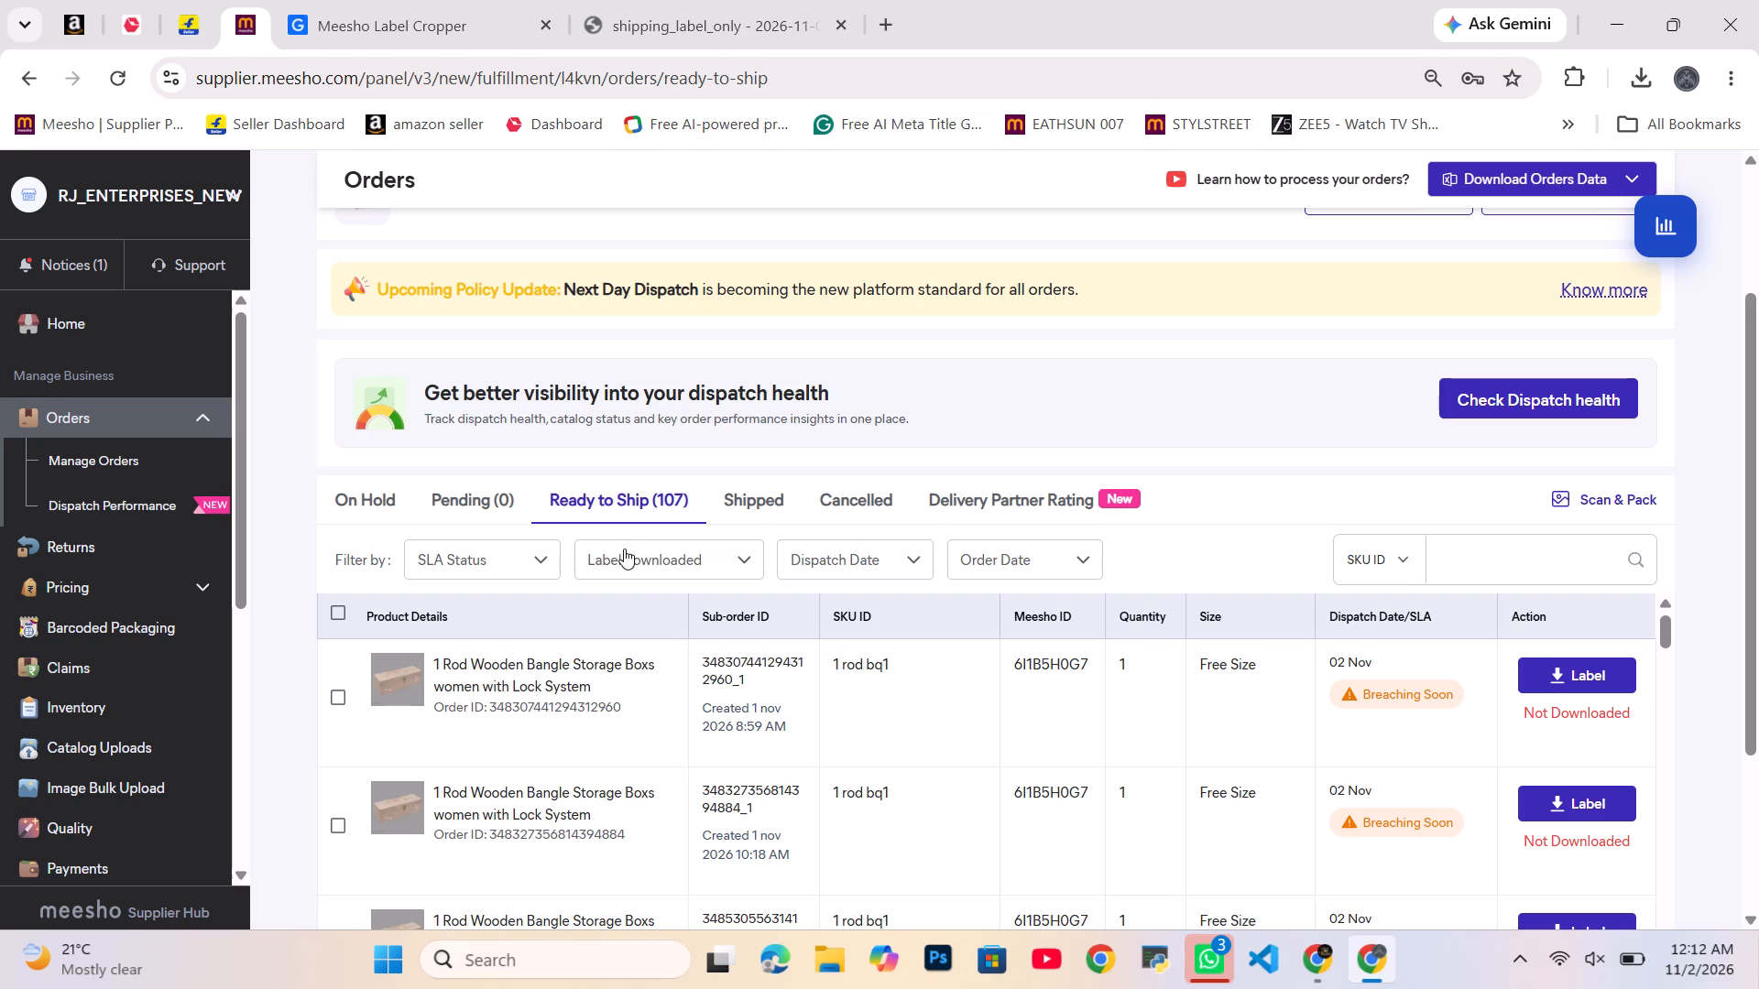
click(624, 549)
click(611, 646)
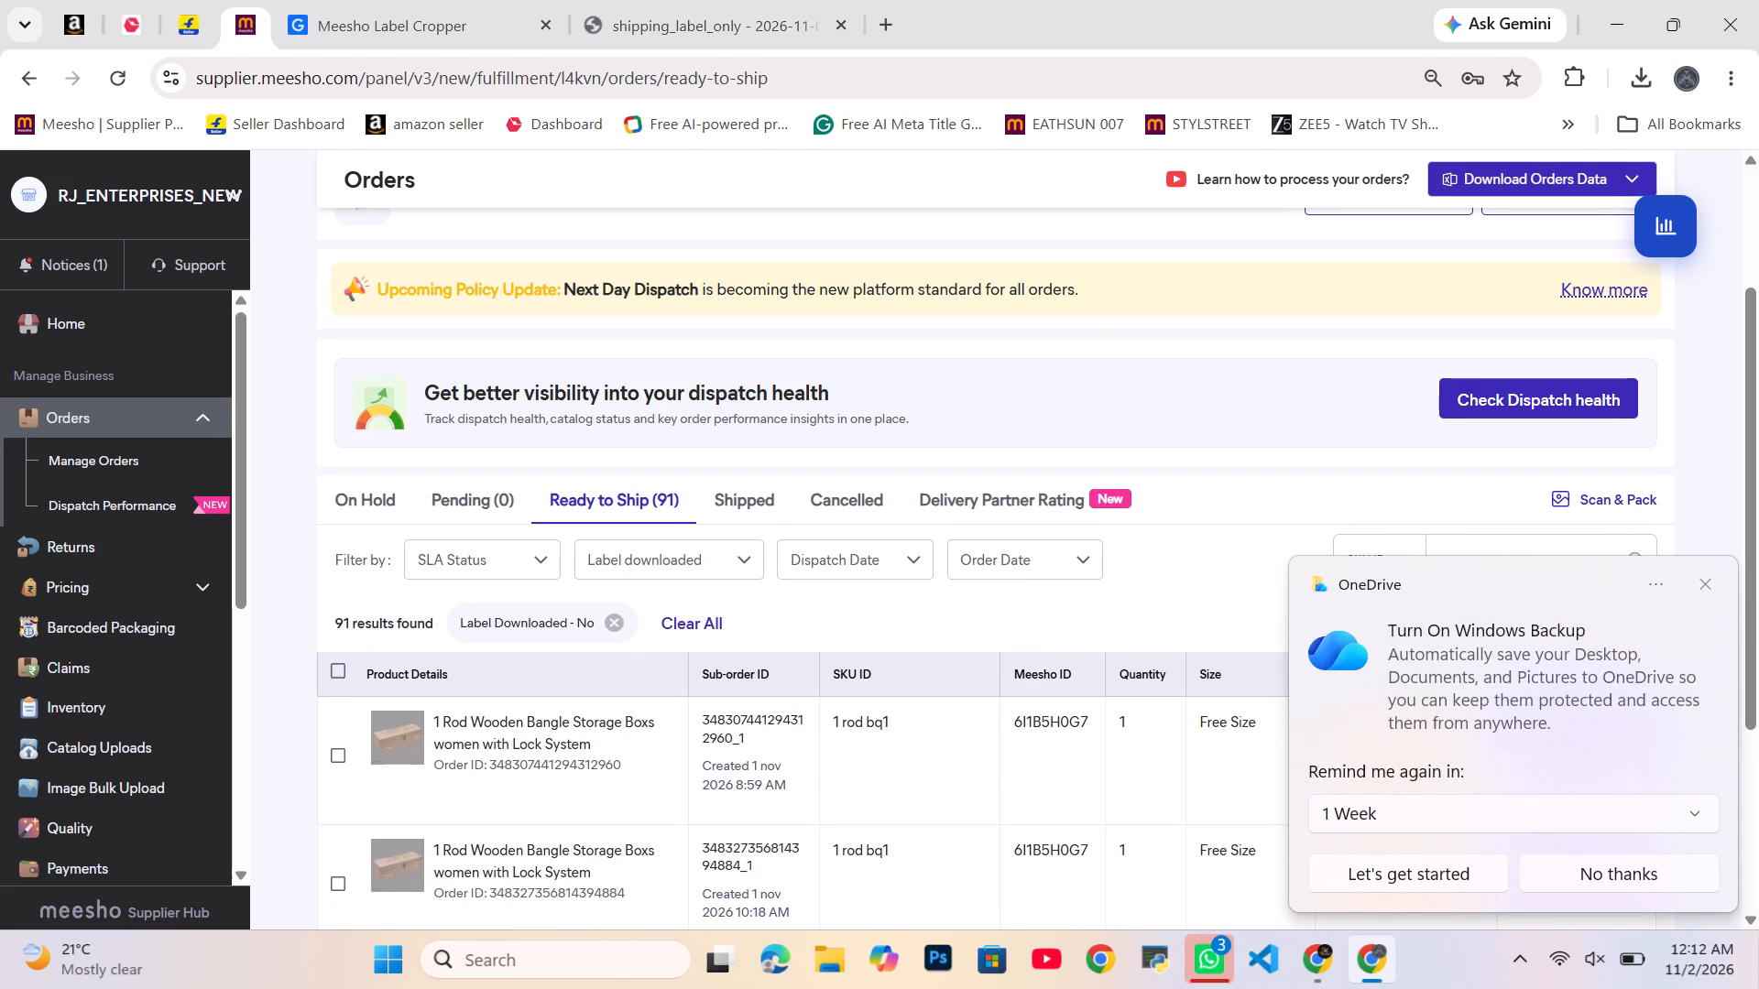
click(340, 671)
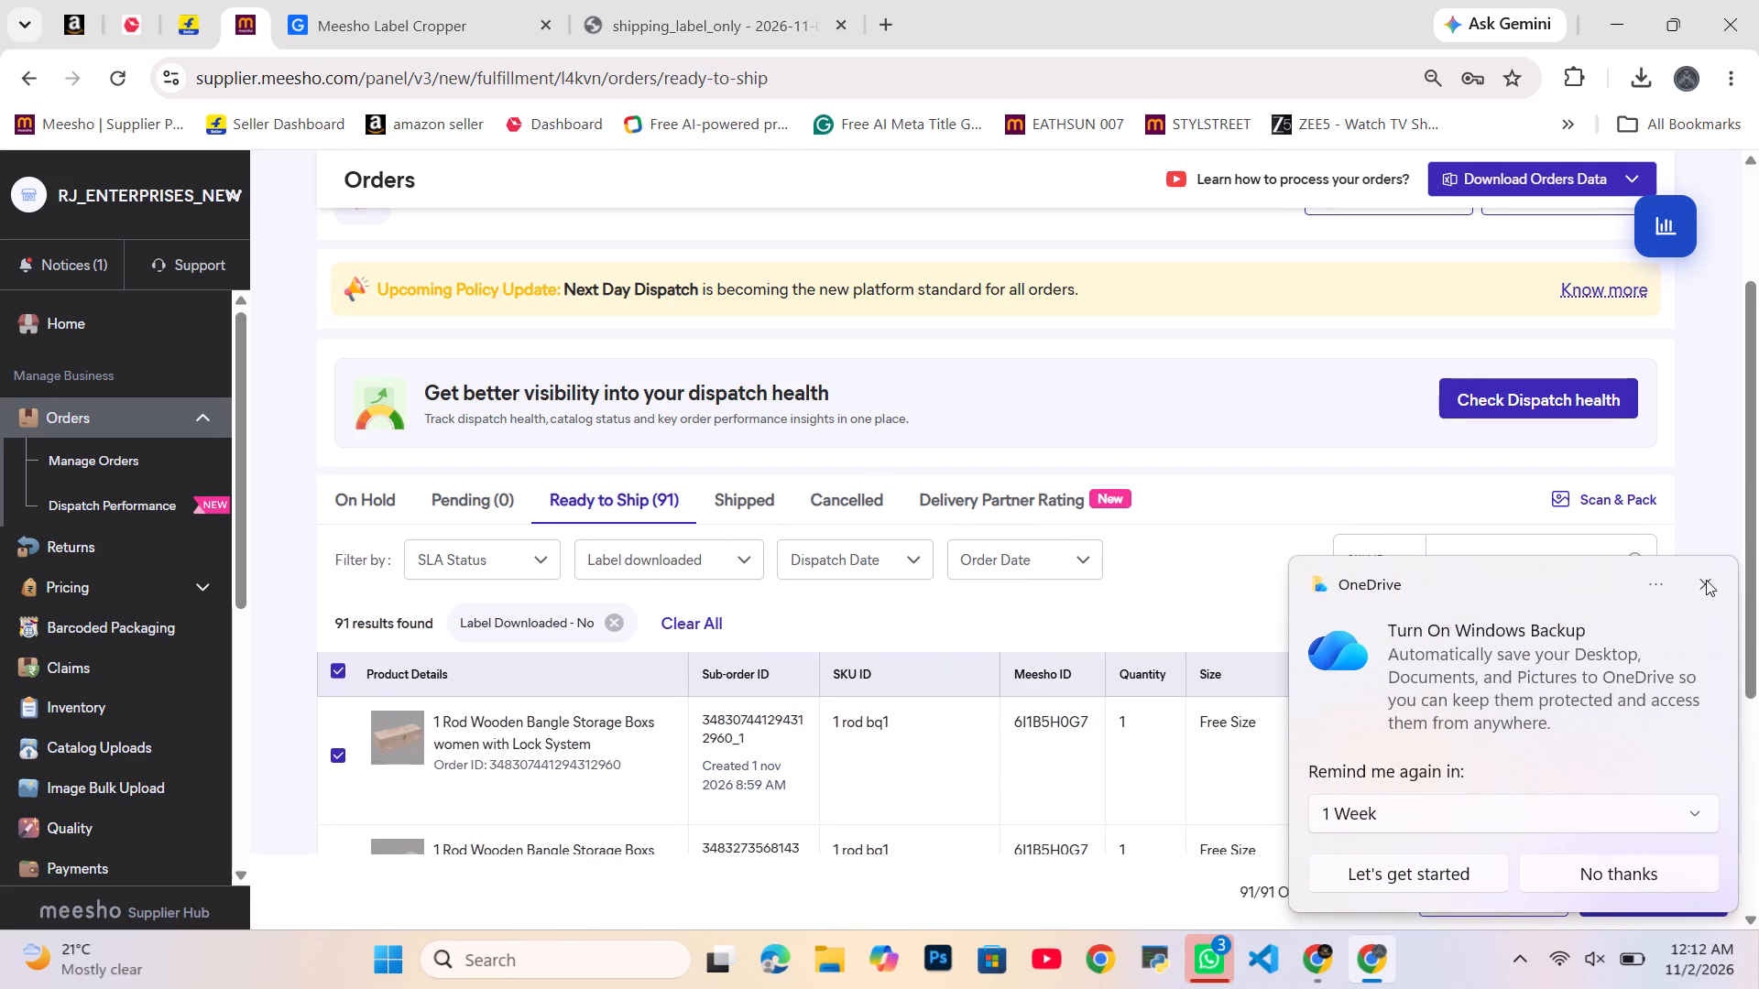
click(1708, 580)
click(1624, 888)
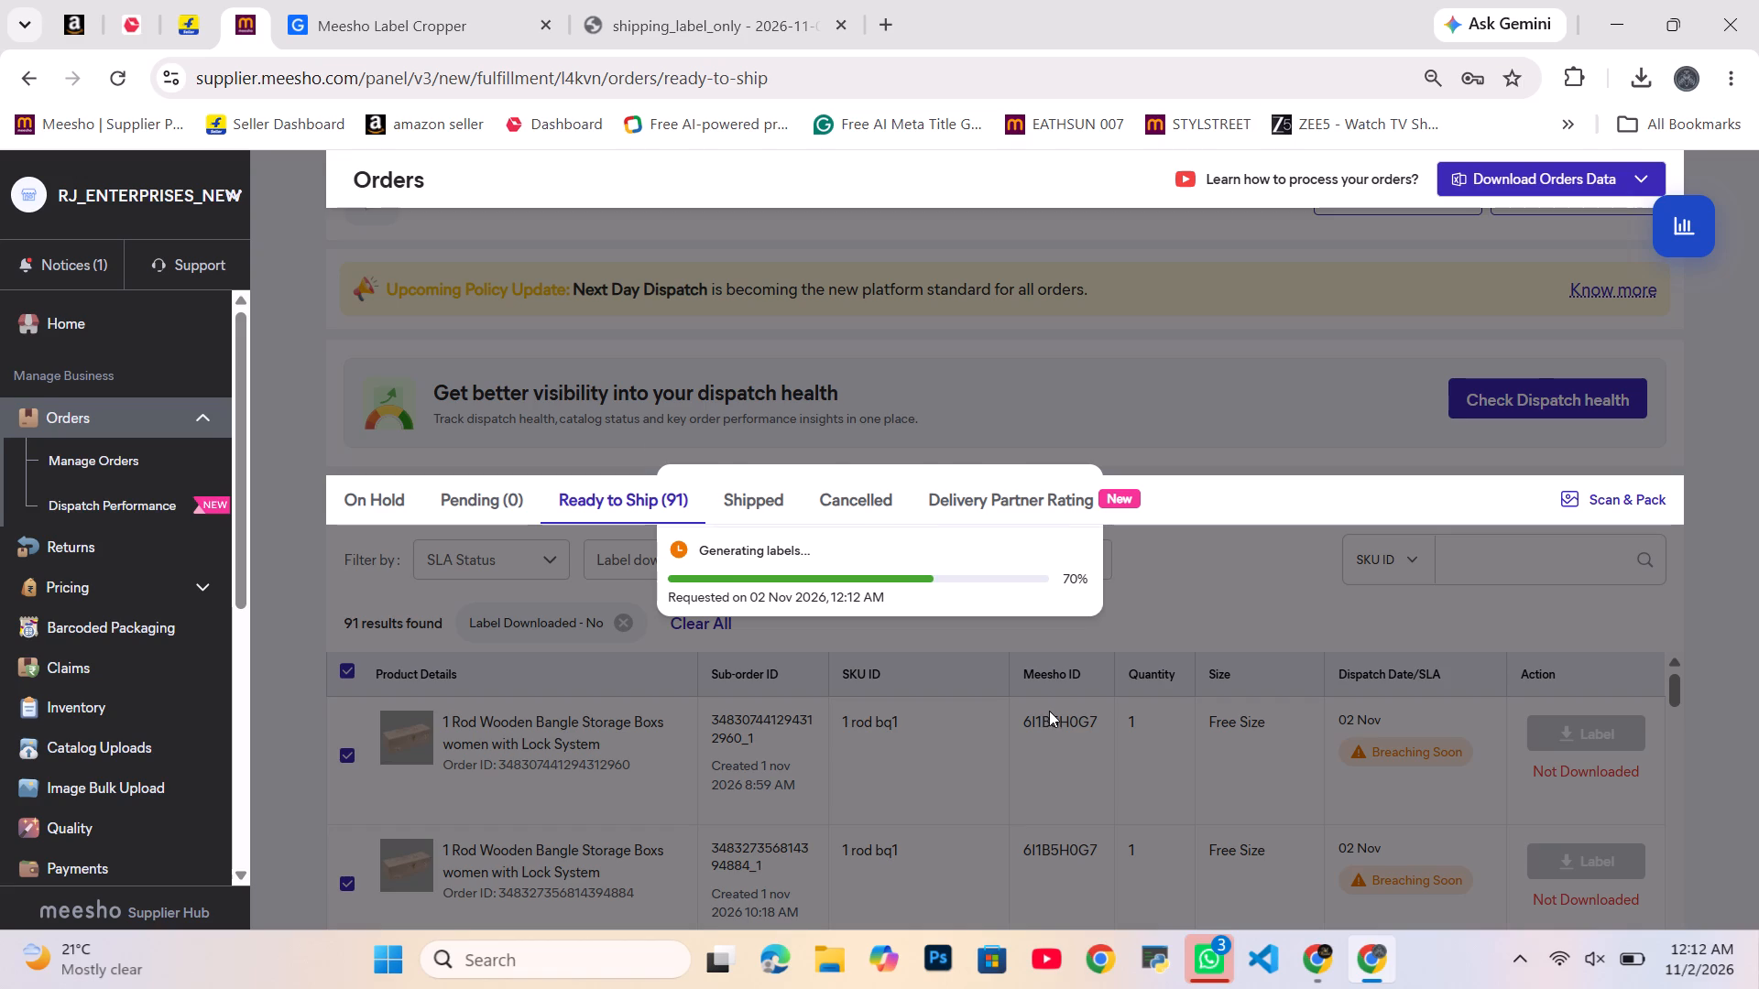
click(769, 590)
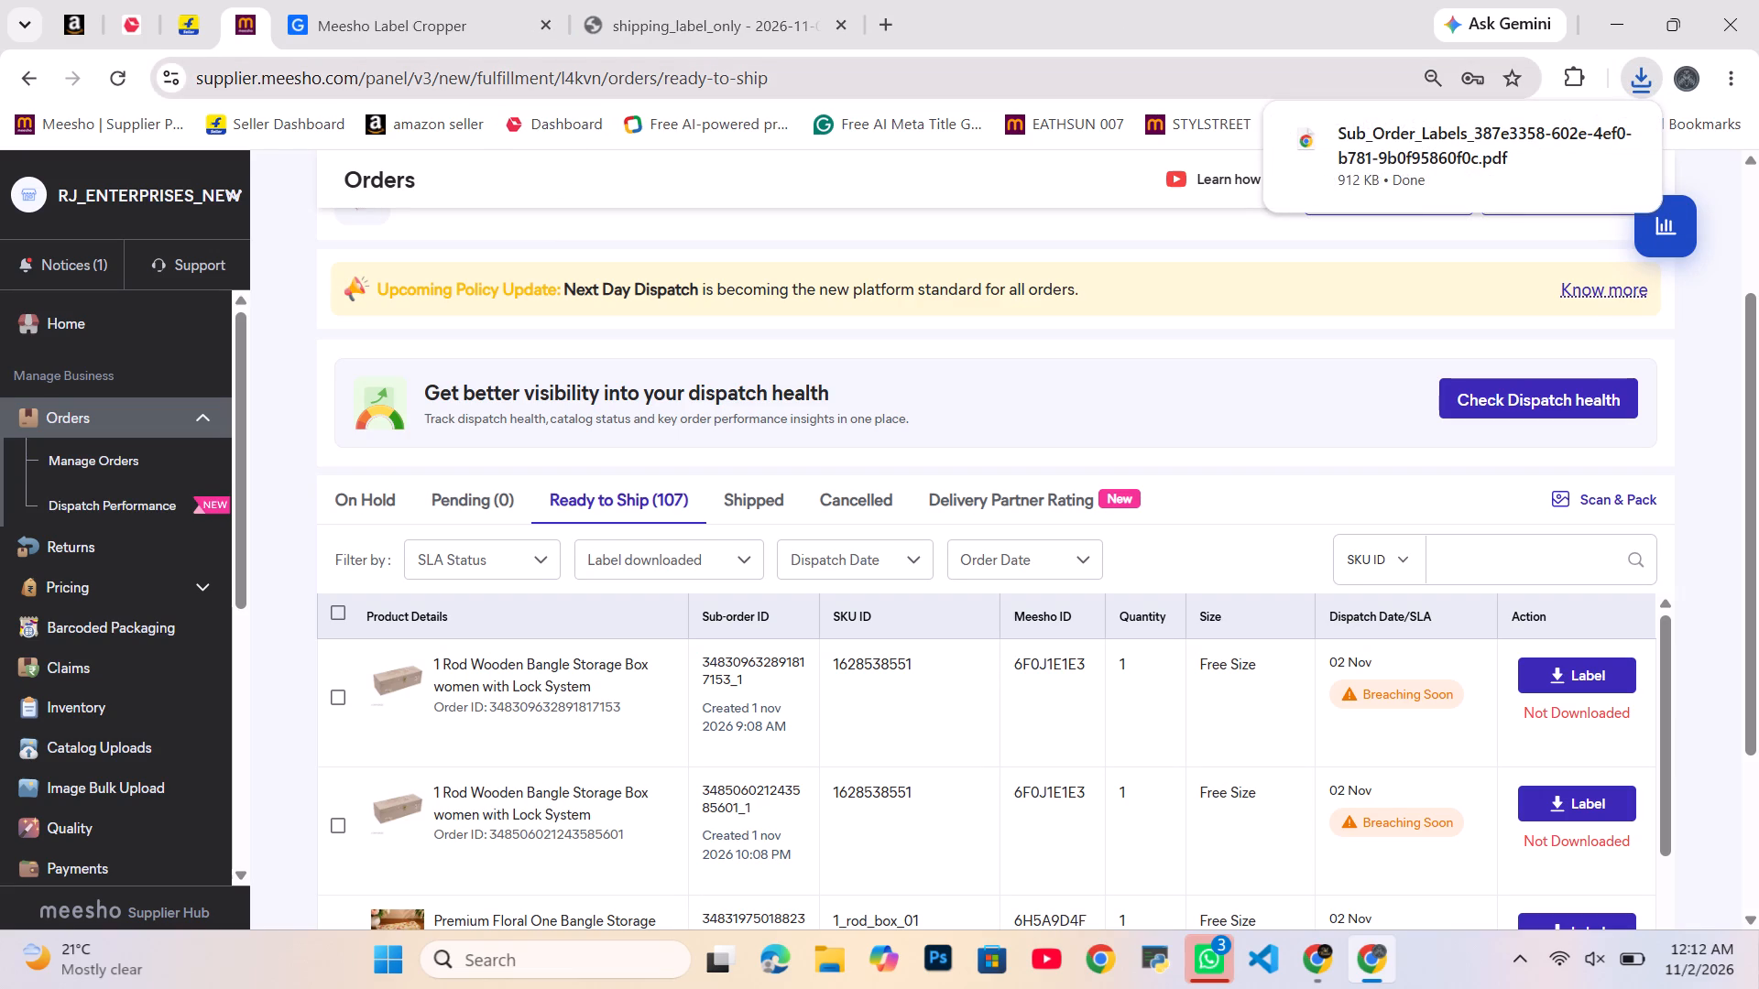
Open the bookmarked SellerBox Meesho Label Crop & Sort Tool in a new tab.
click(404, 11)
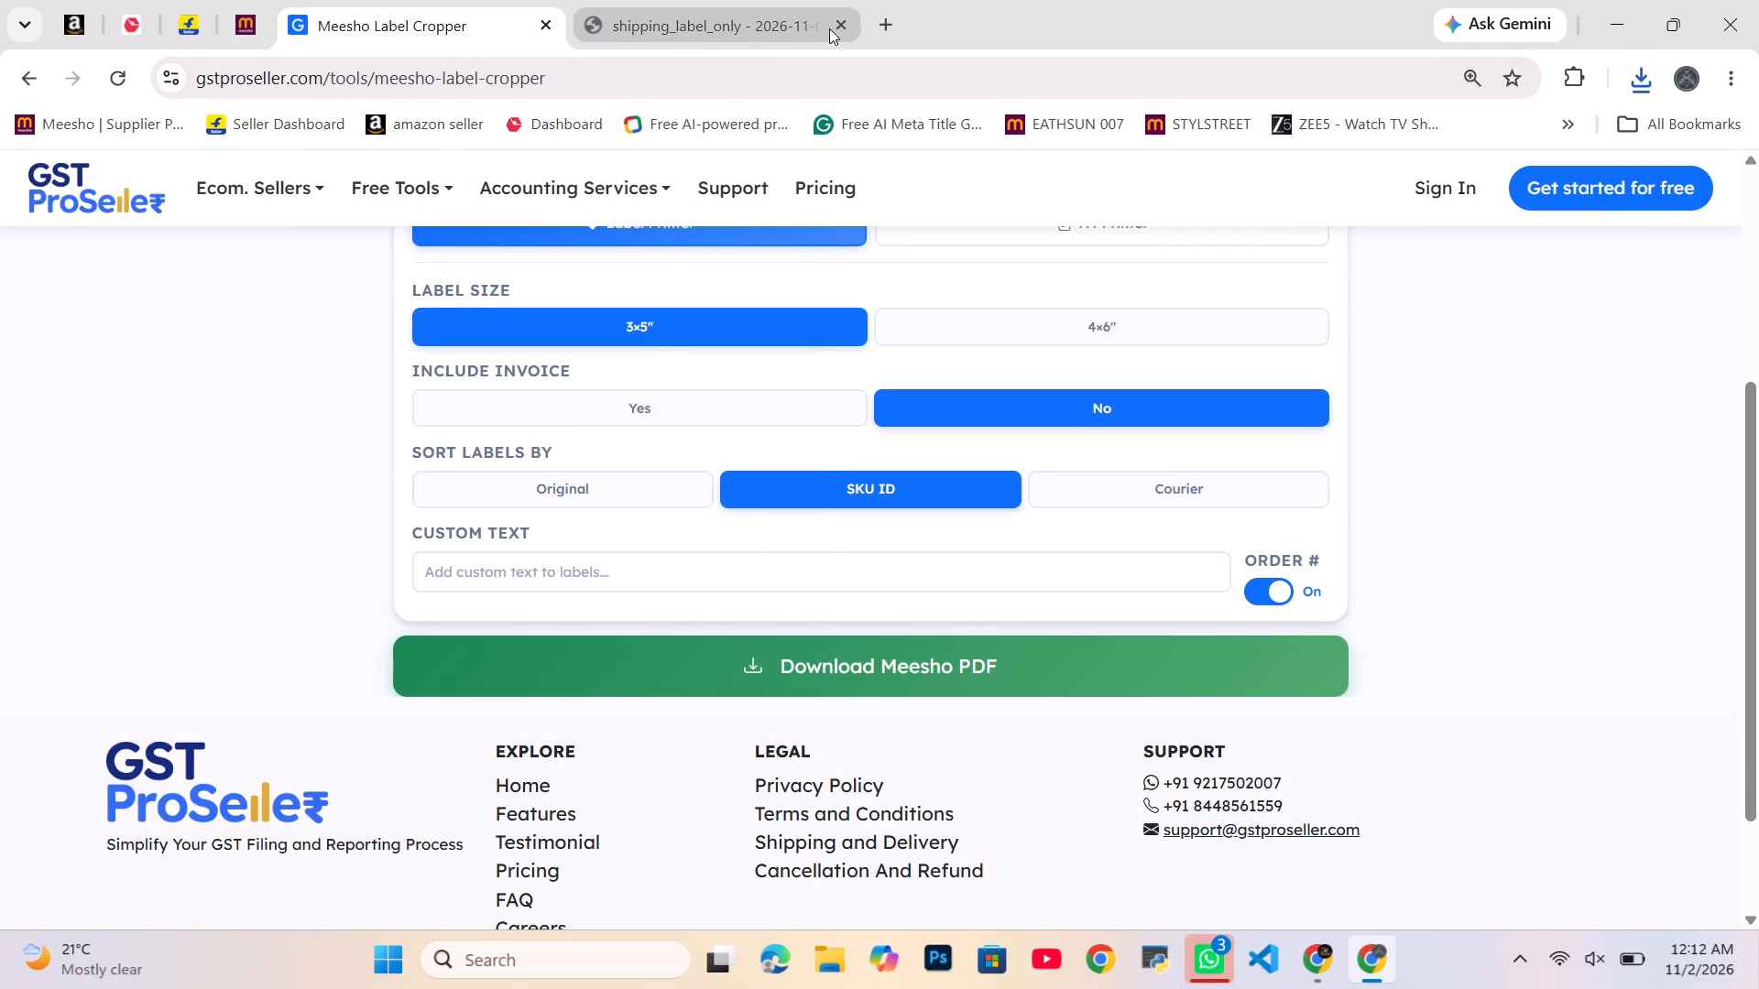
click(875, 18)
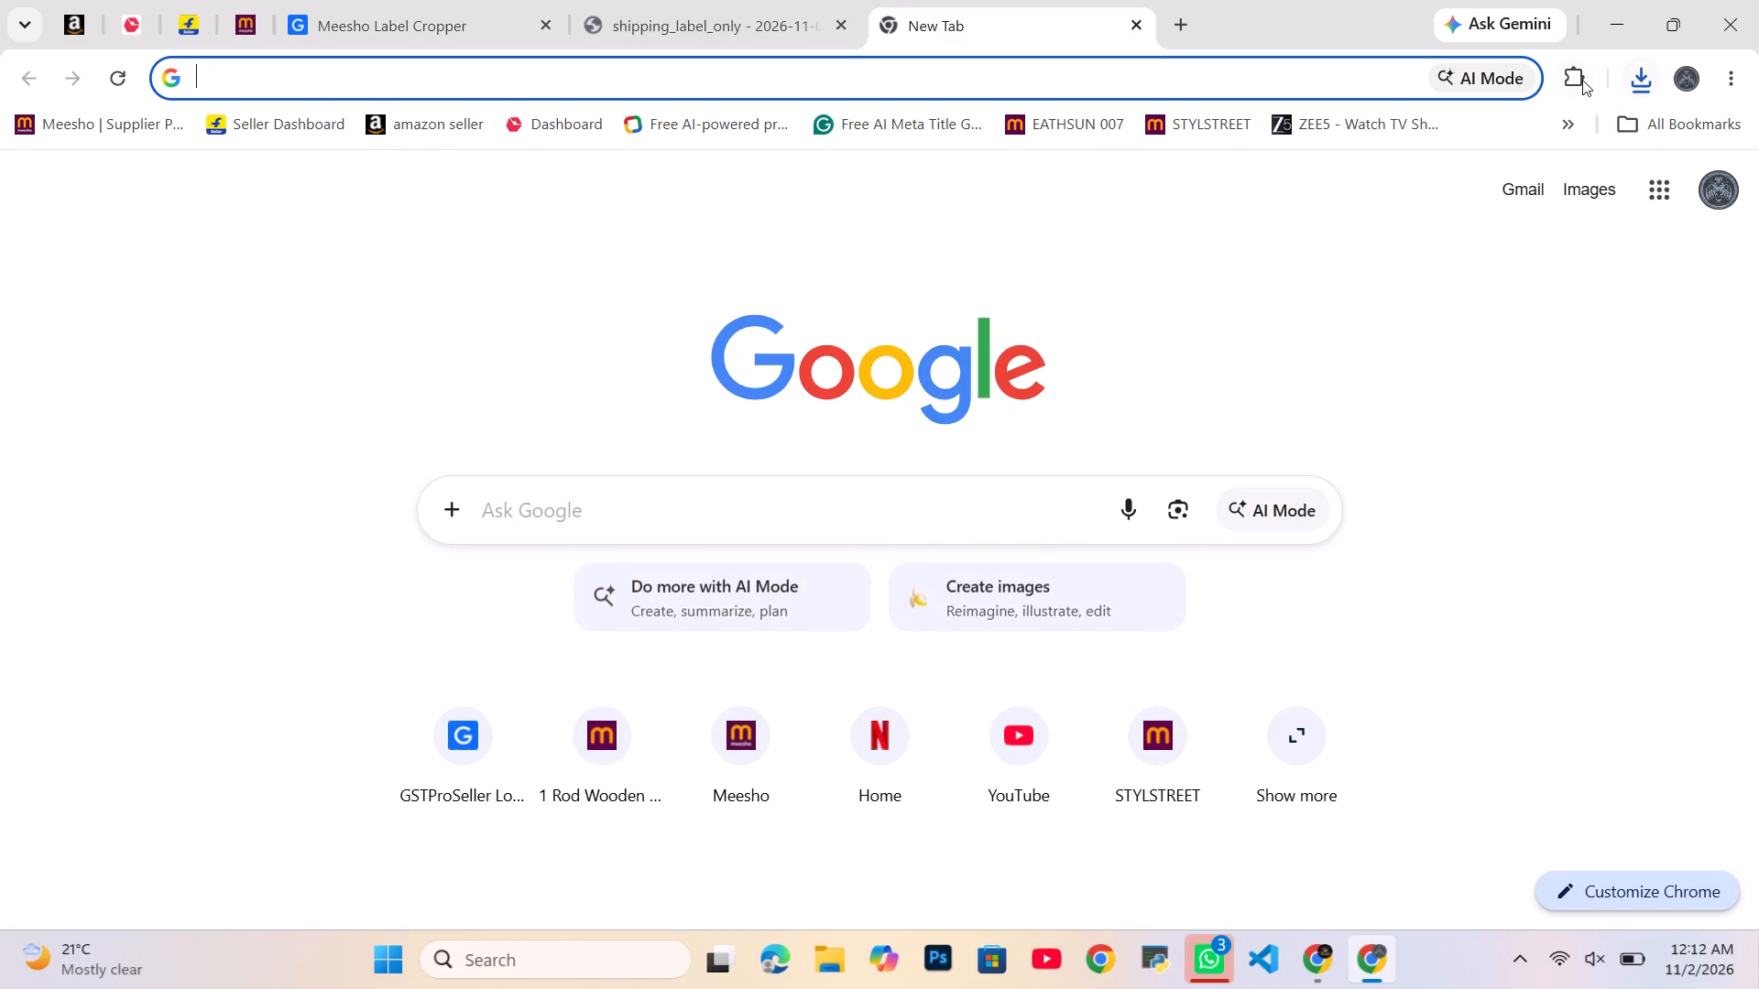
click(1560, 133)
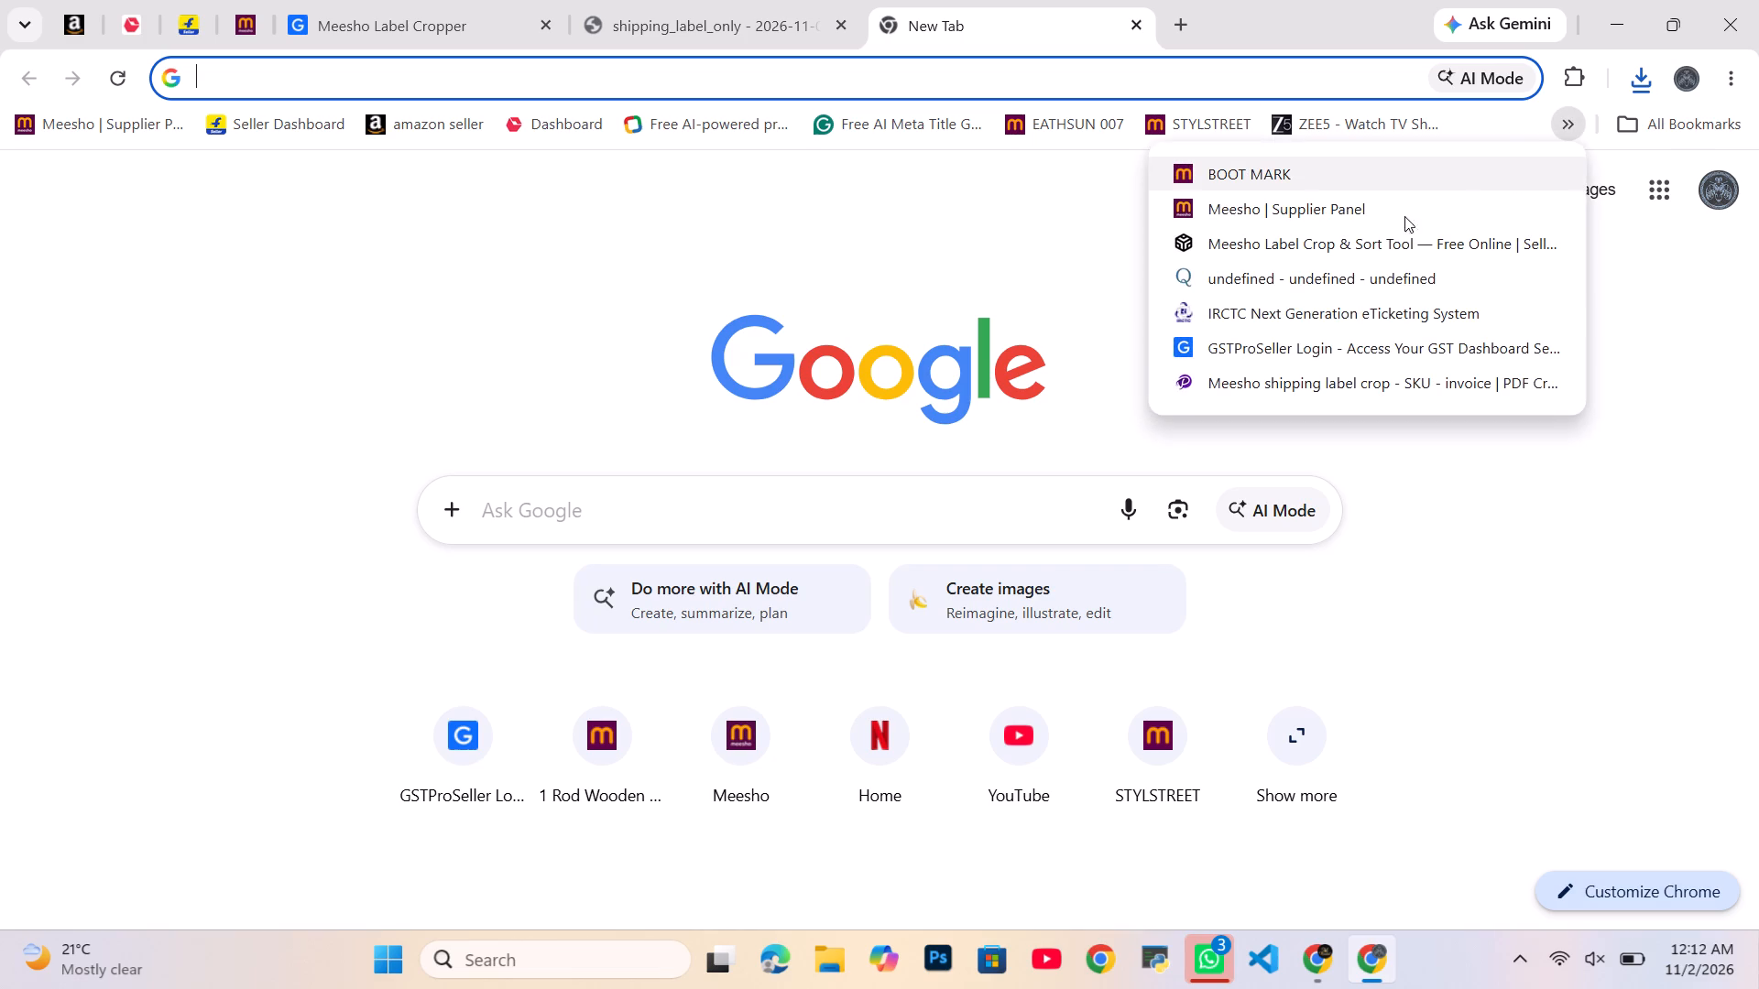
click(1269, 235)
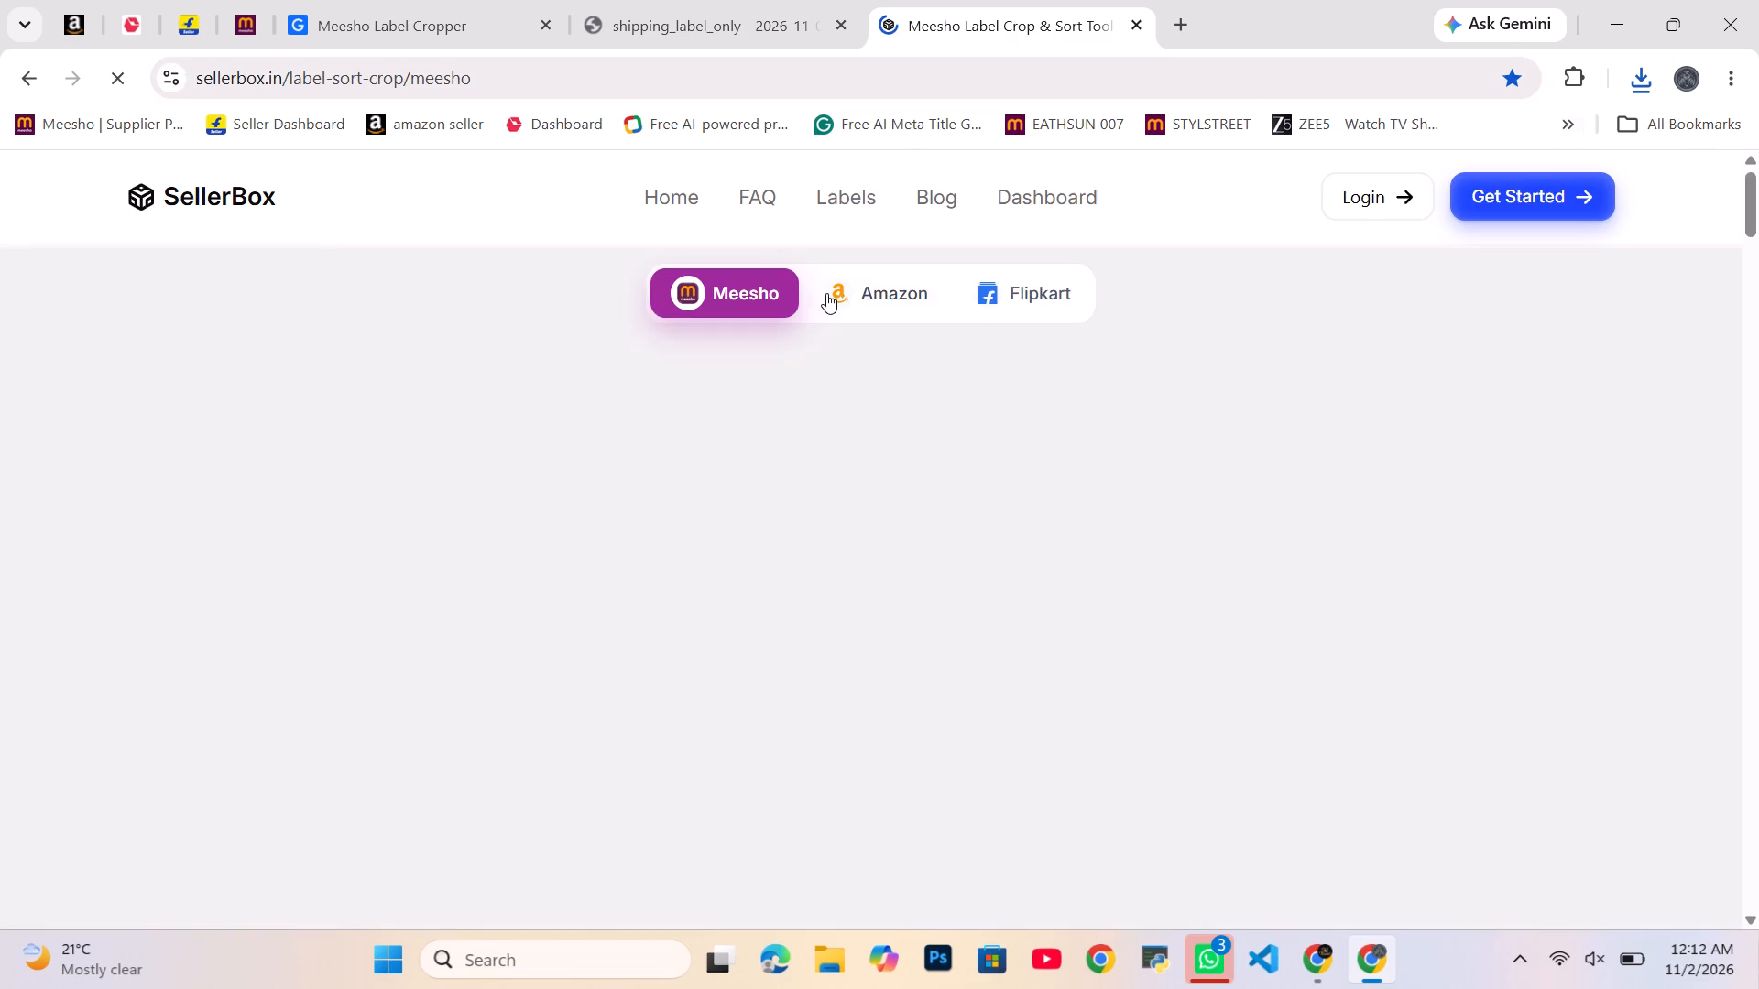
Upload the newest Sub_Order_Labels PDF from the Downloads folder to SellerBox and prepare its labels.
scroll(804, 334, down, 2)
click(1346, 361)
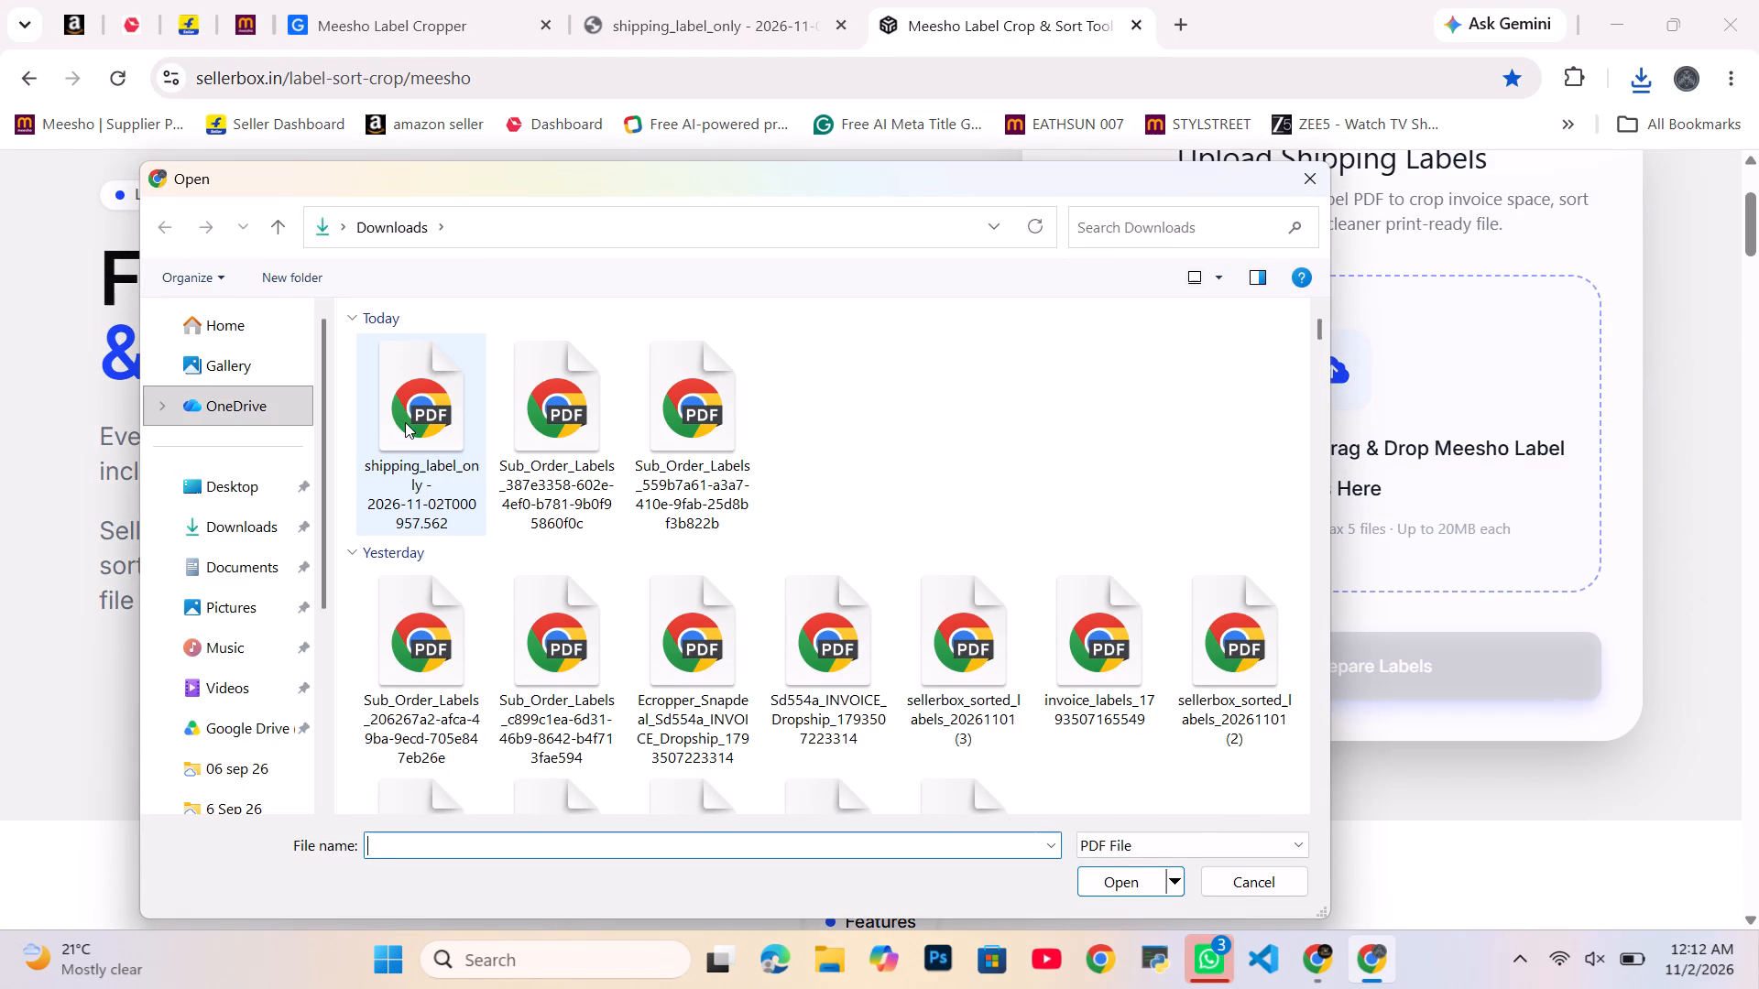
click(254, 518)
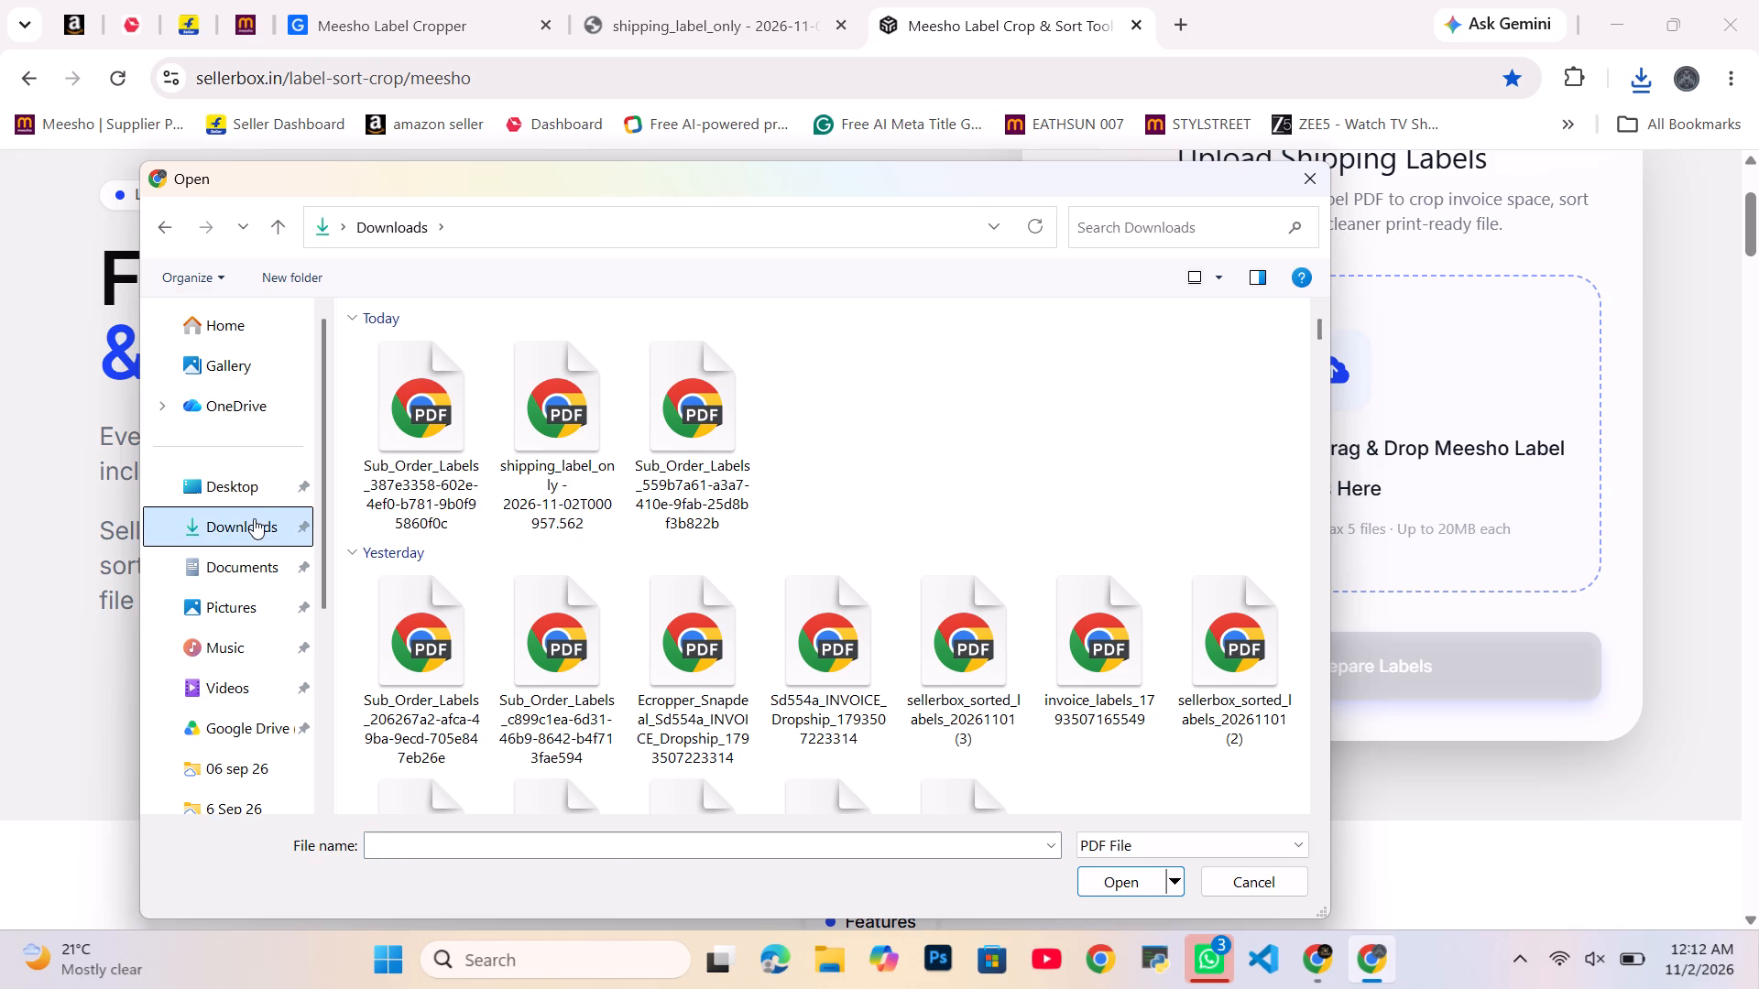
double_click(417, 441)
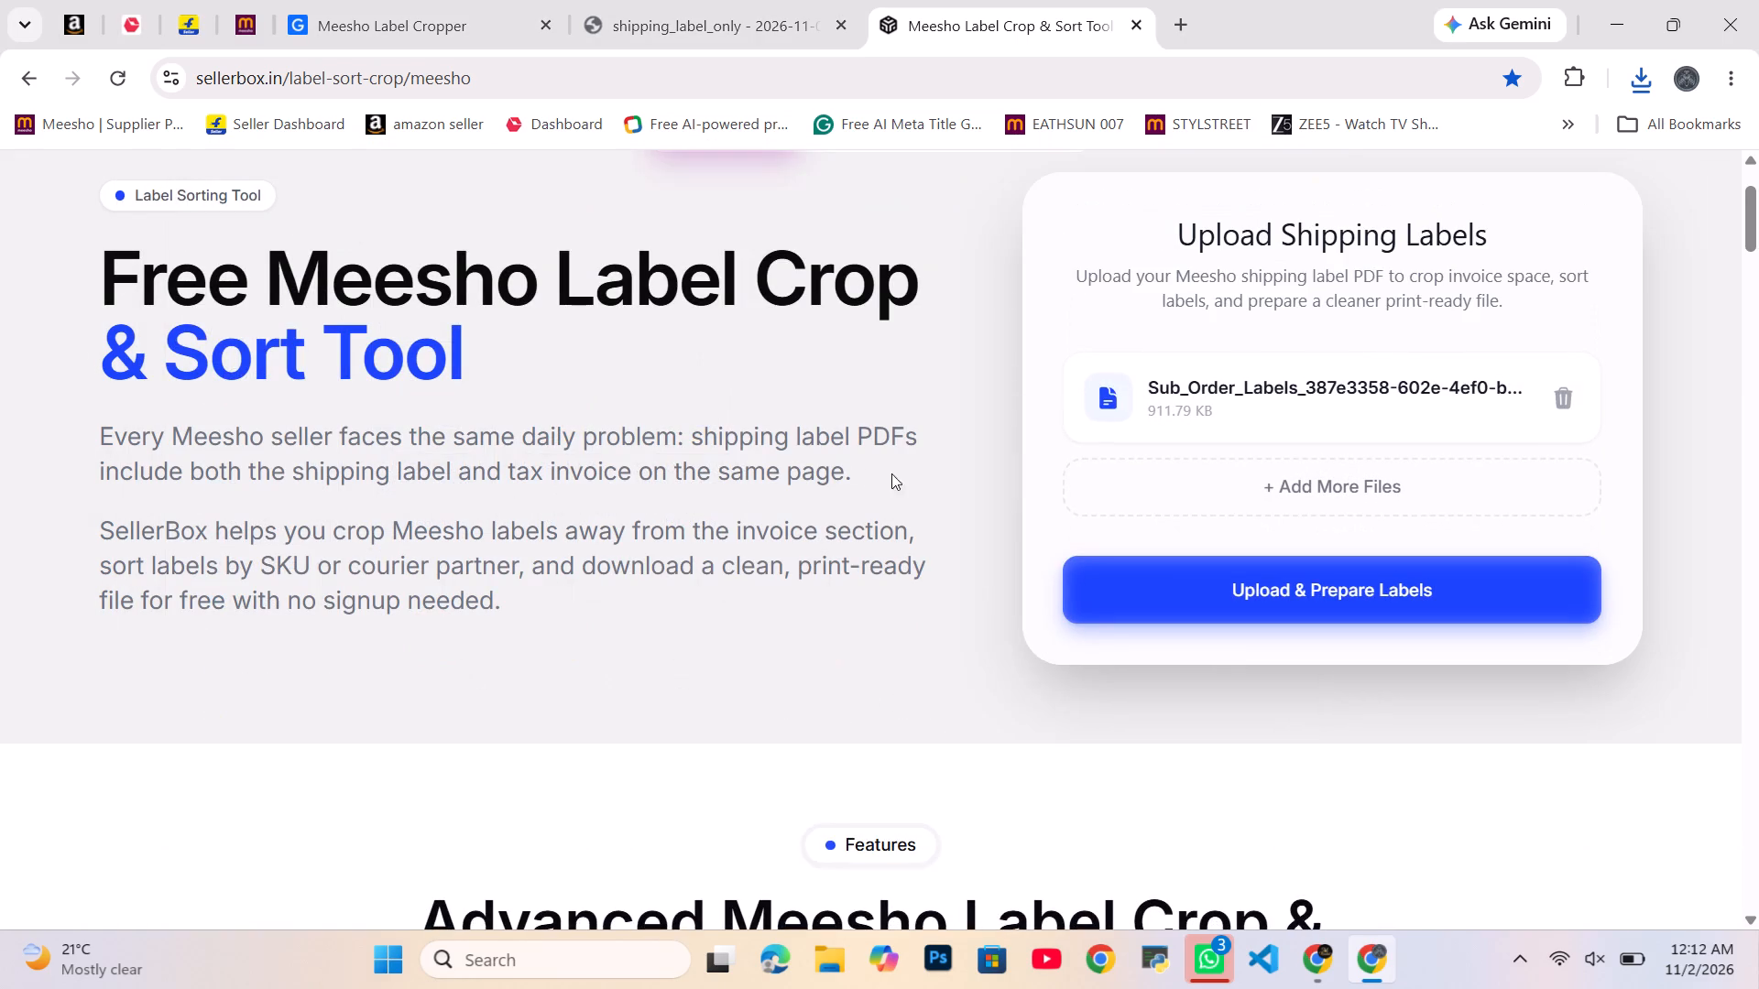
scroll(989, 461, down, 4)
scroll(847, 501, down, 3)
scroll(751, 516, up, 5)
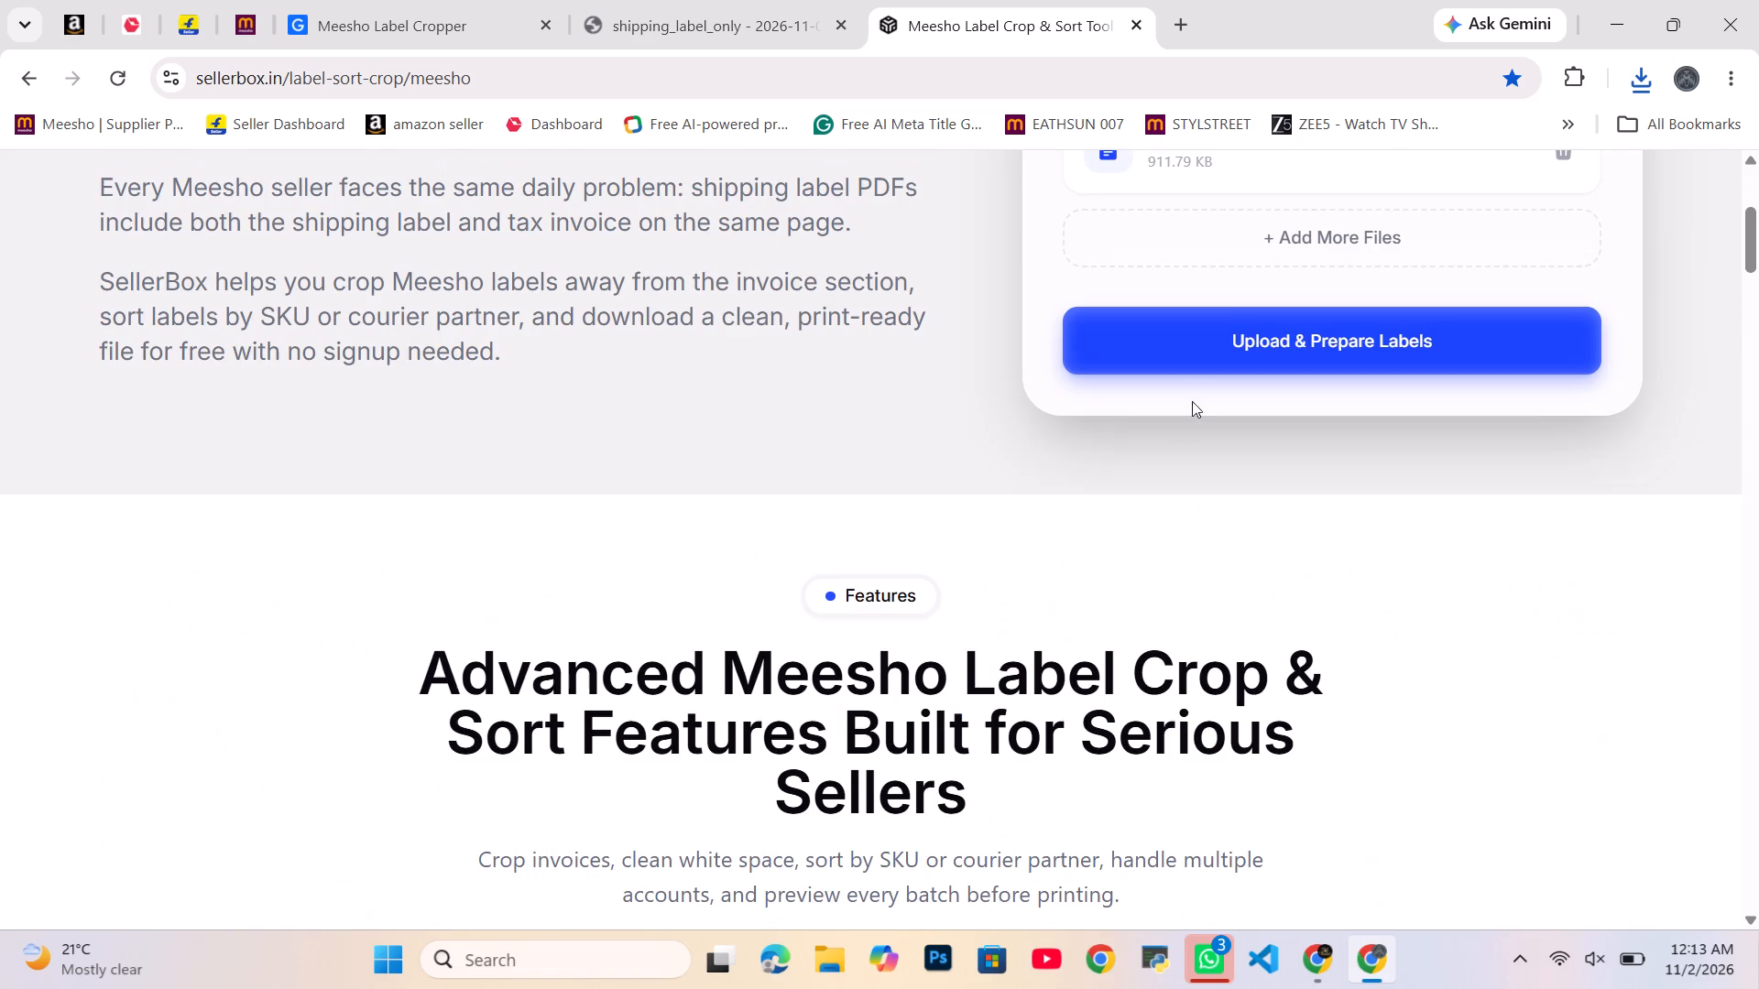
click(1228, 353)
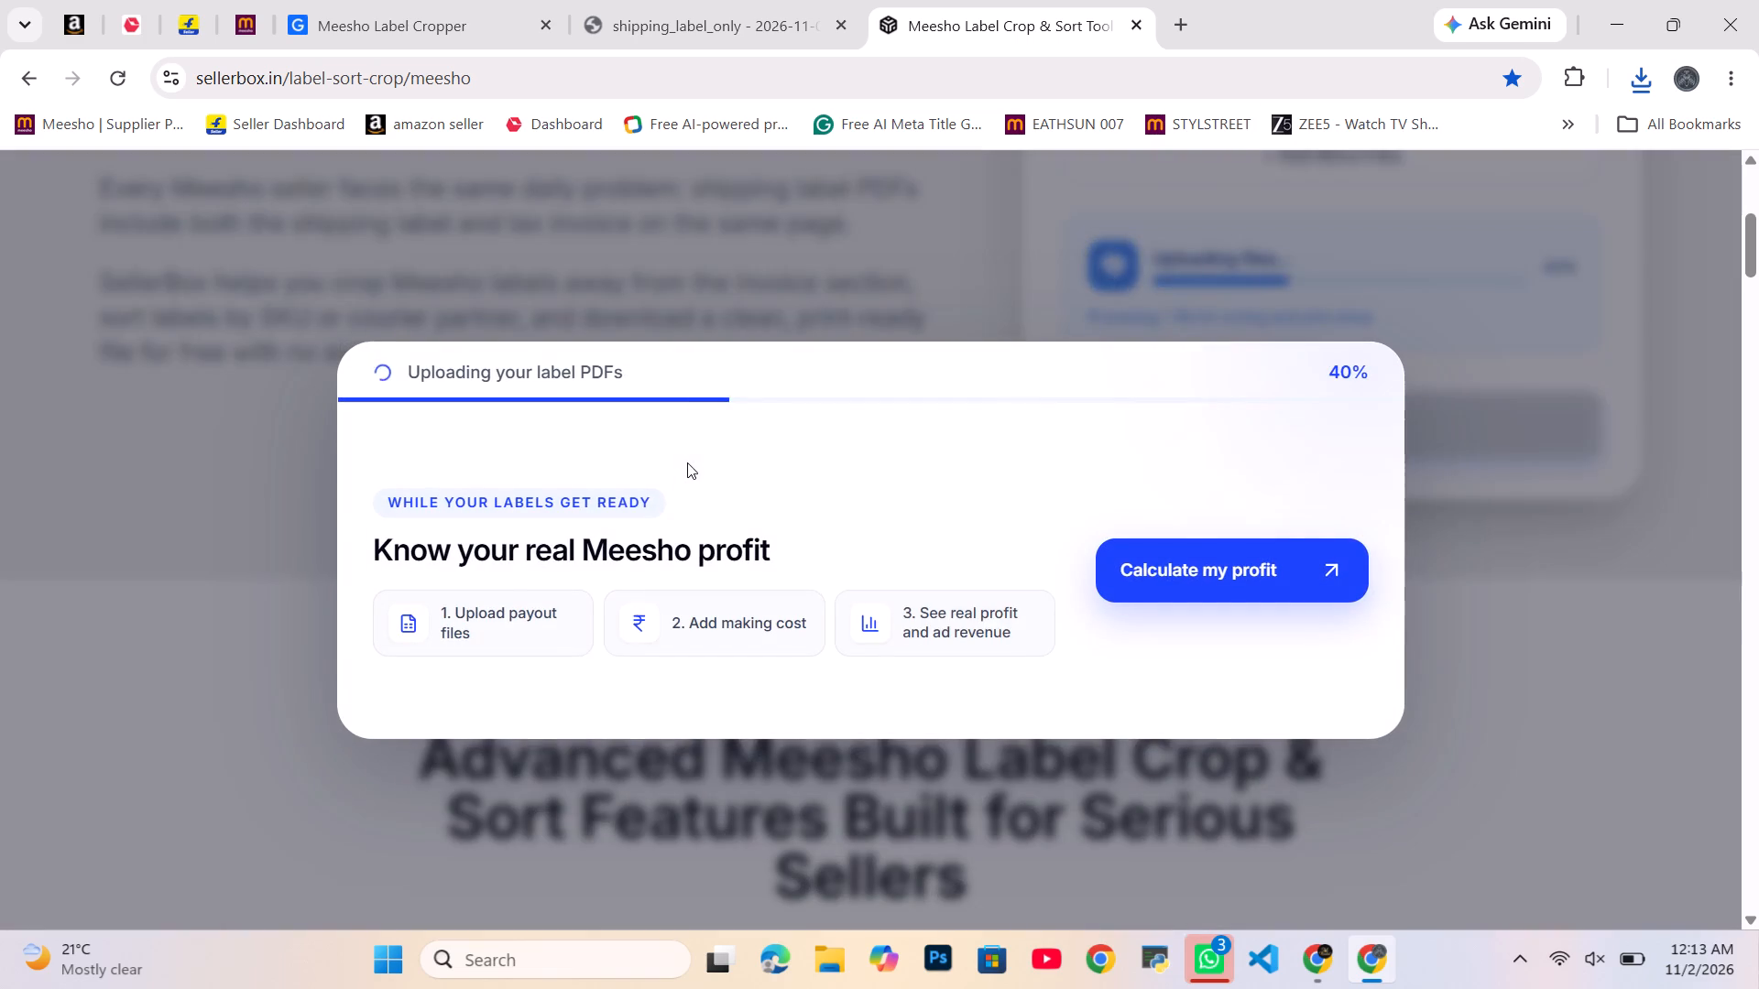
Examine the sorting and cropping options and the whole SKU order list for the uploaded labels.
scroll(714, 553, down, 2)
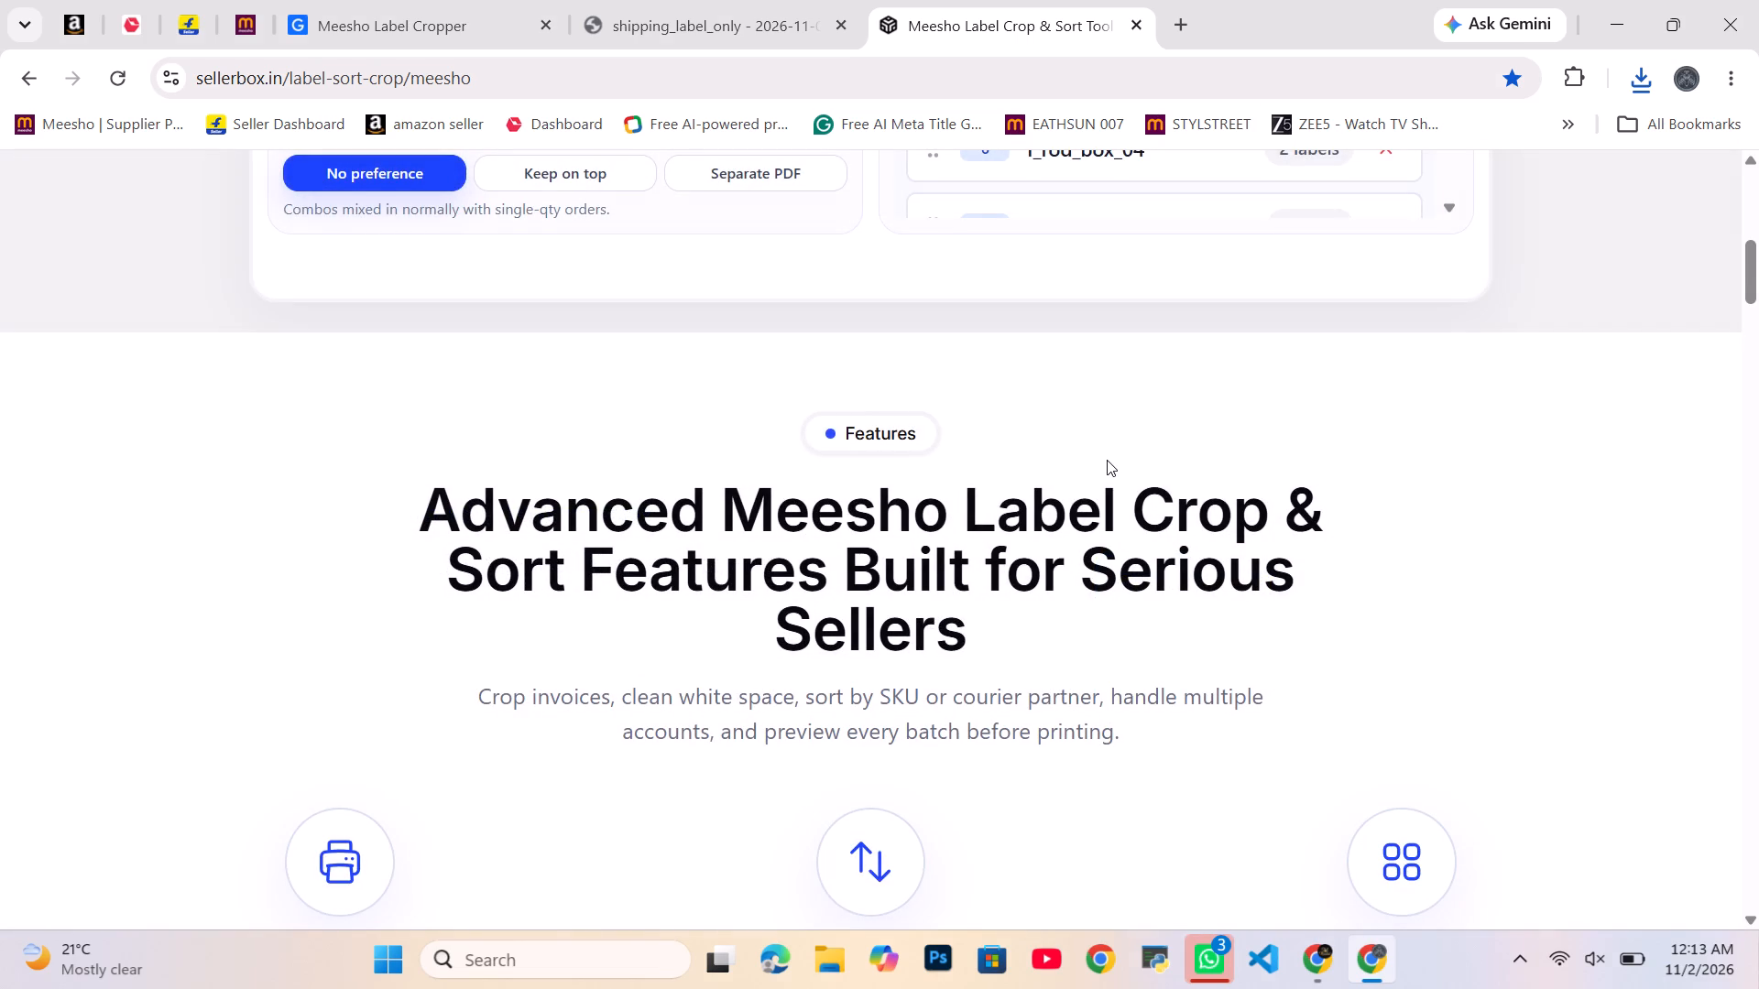
scroll(975, 488, down, 2)
scroll(878, 538, down, 4)
scroll(820, 577, up, 10)
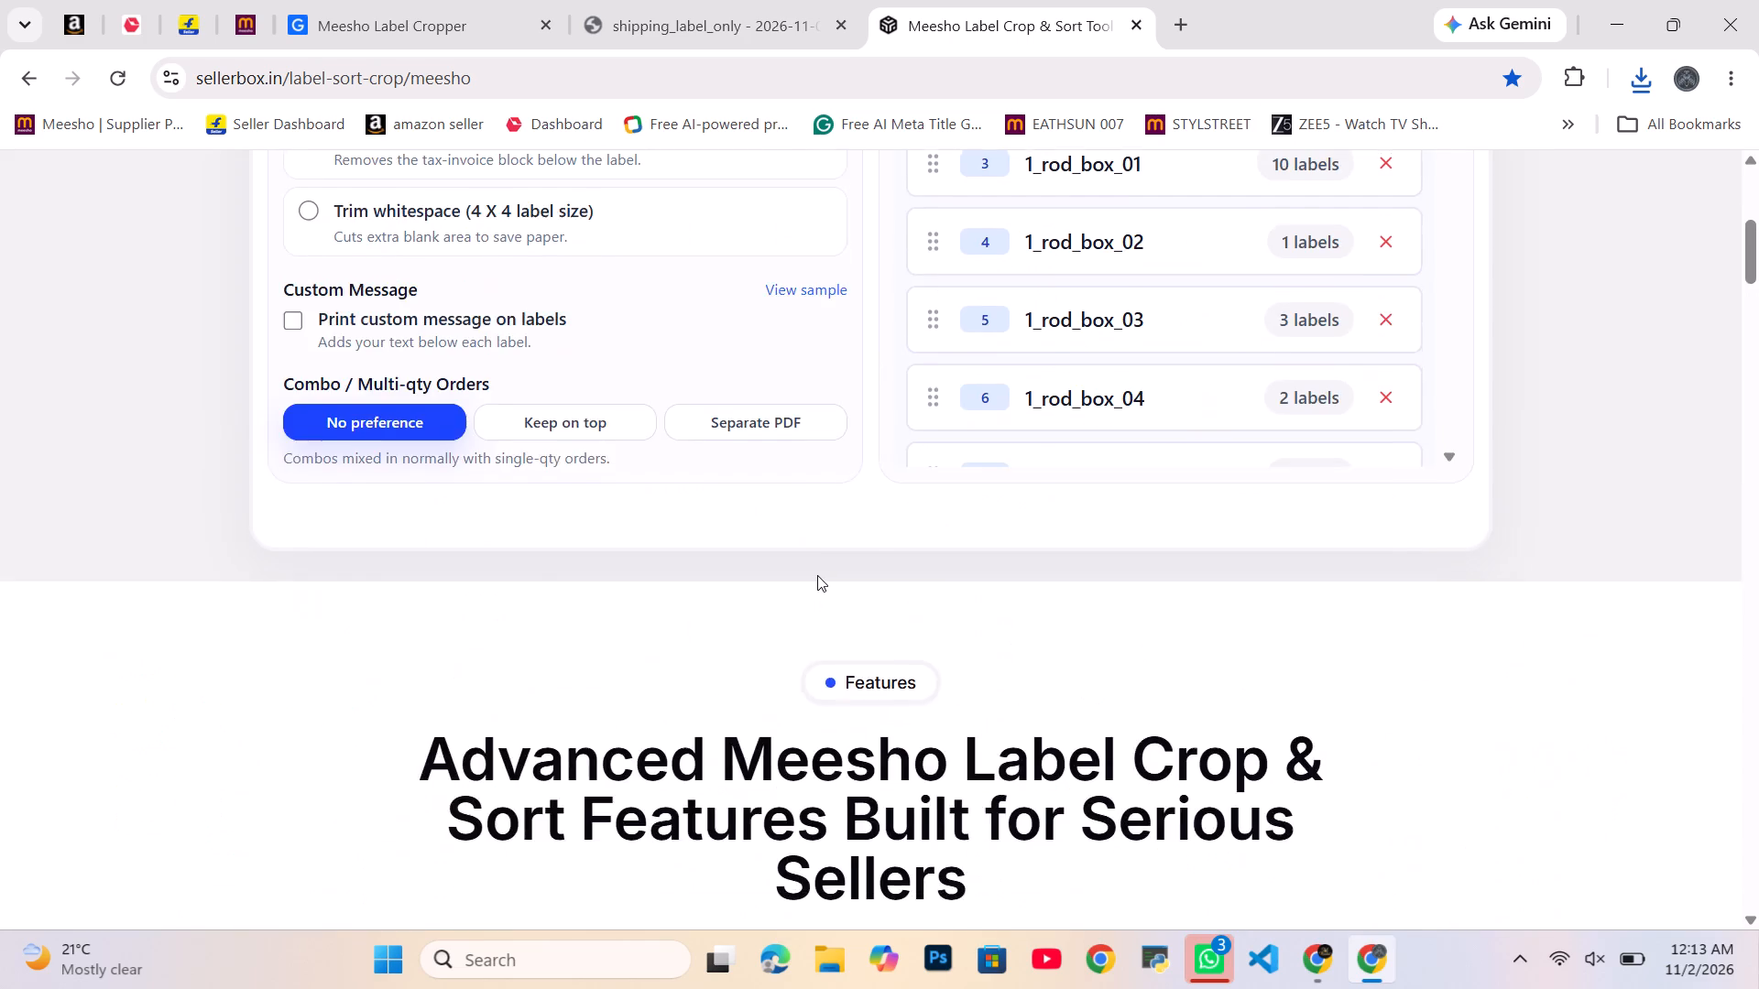
scroll(676, 593, up, 1)
scroll(449, 445, up, 1)
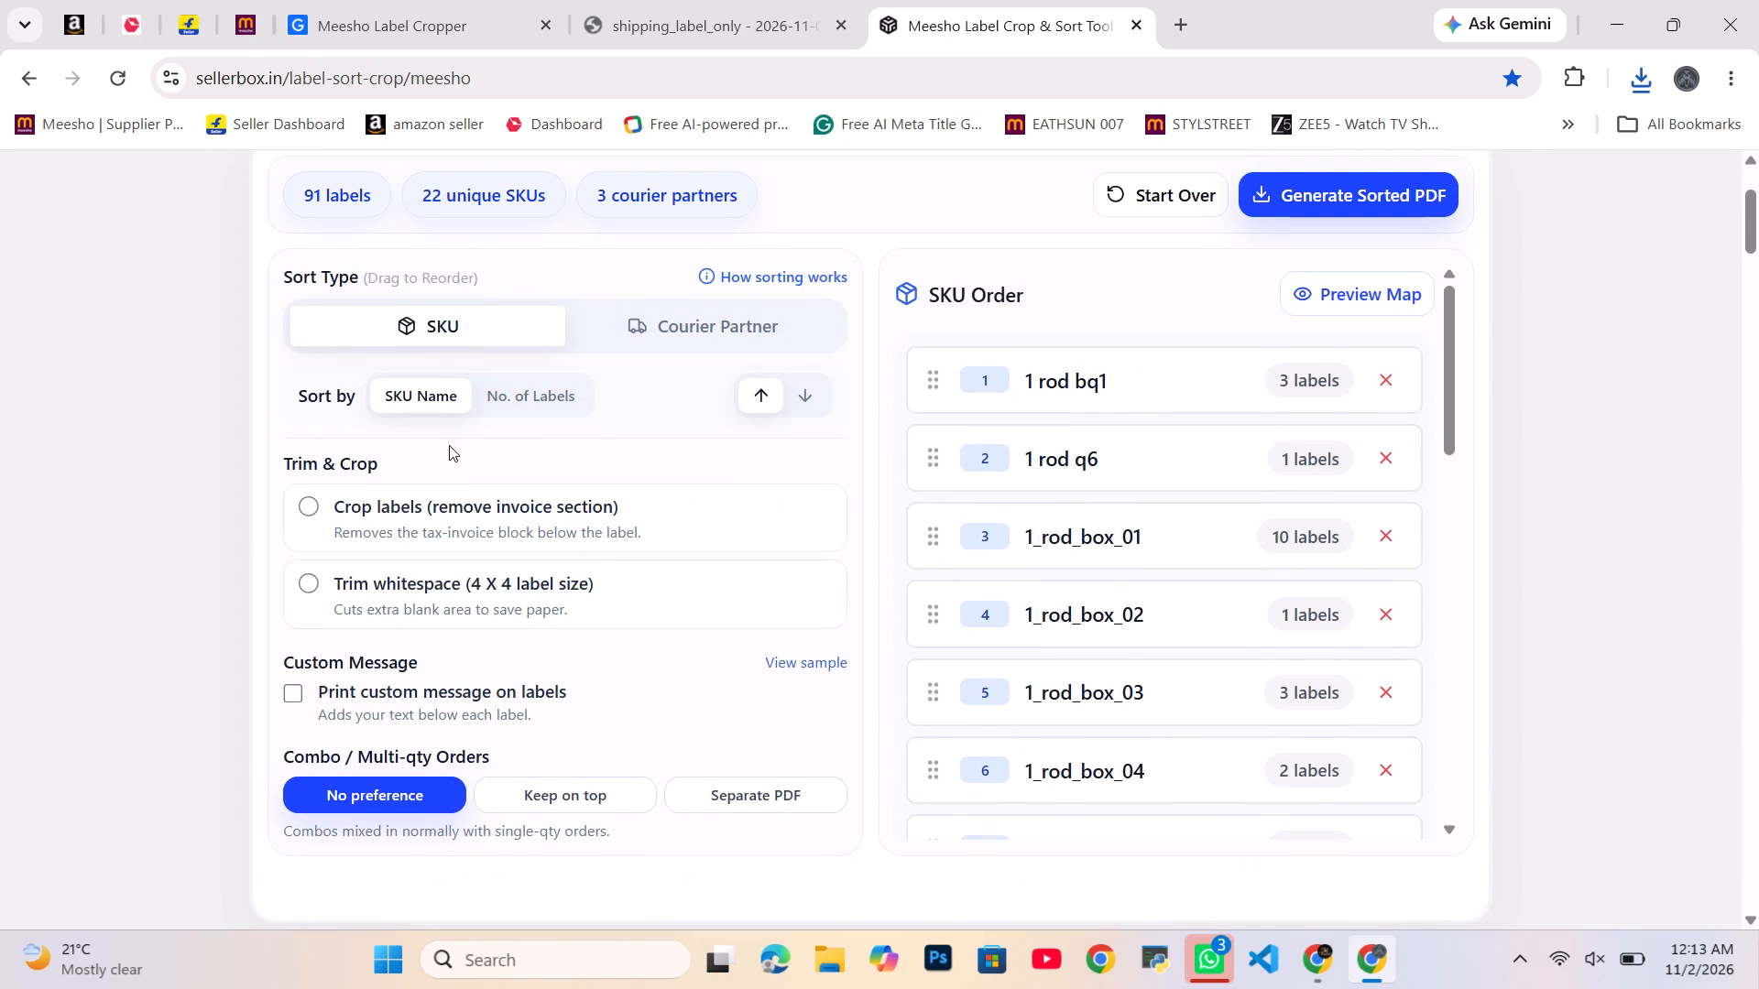
scroll(422, 505, down, 1)
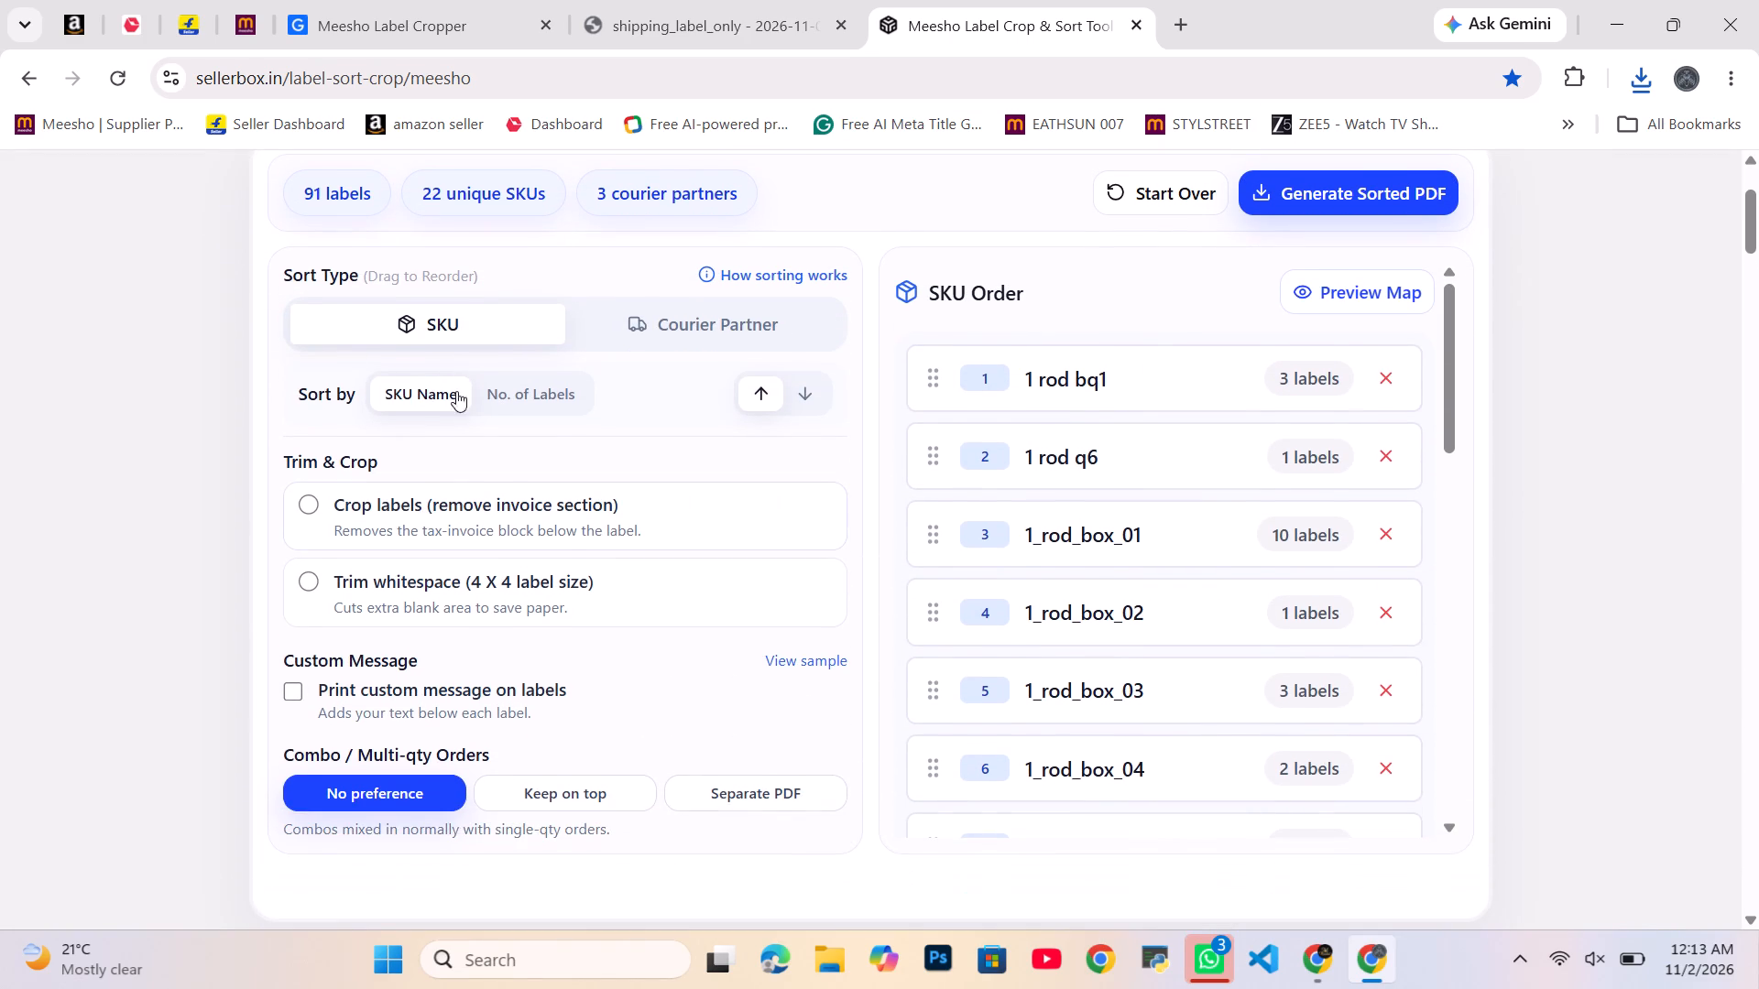
click(491, 203)
scroll(1182, 480, down, 4)
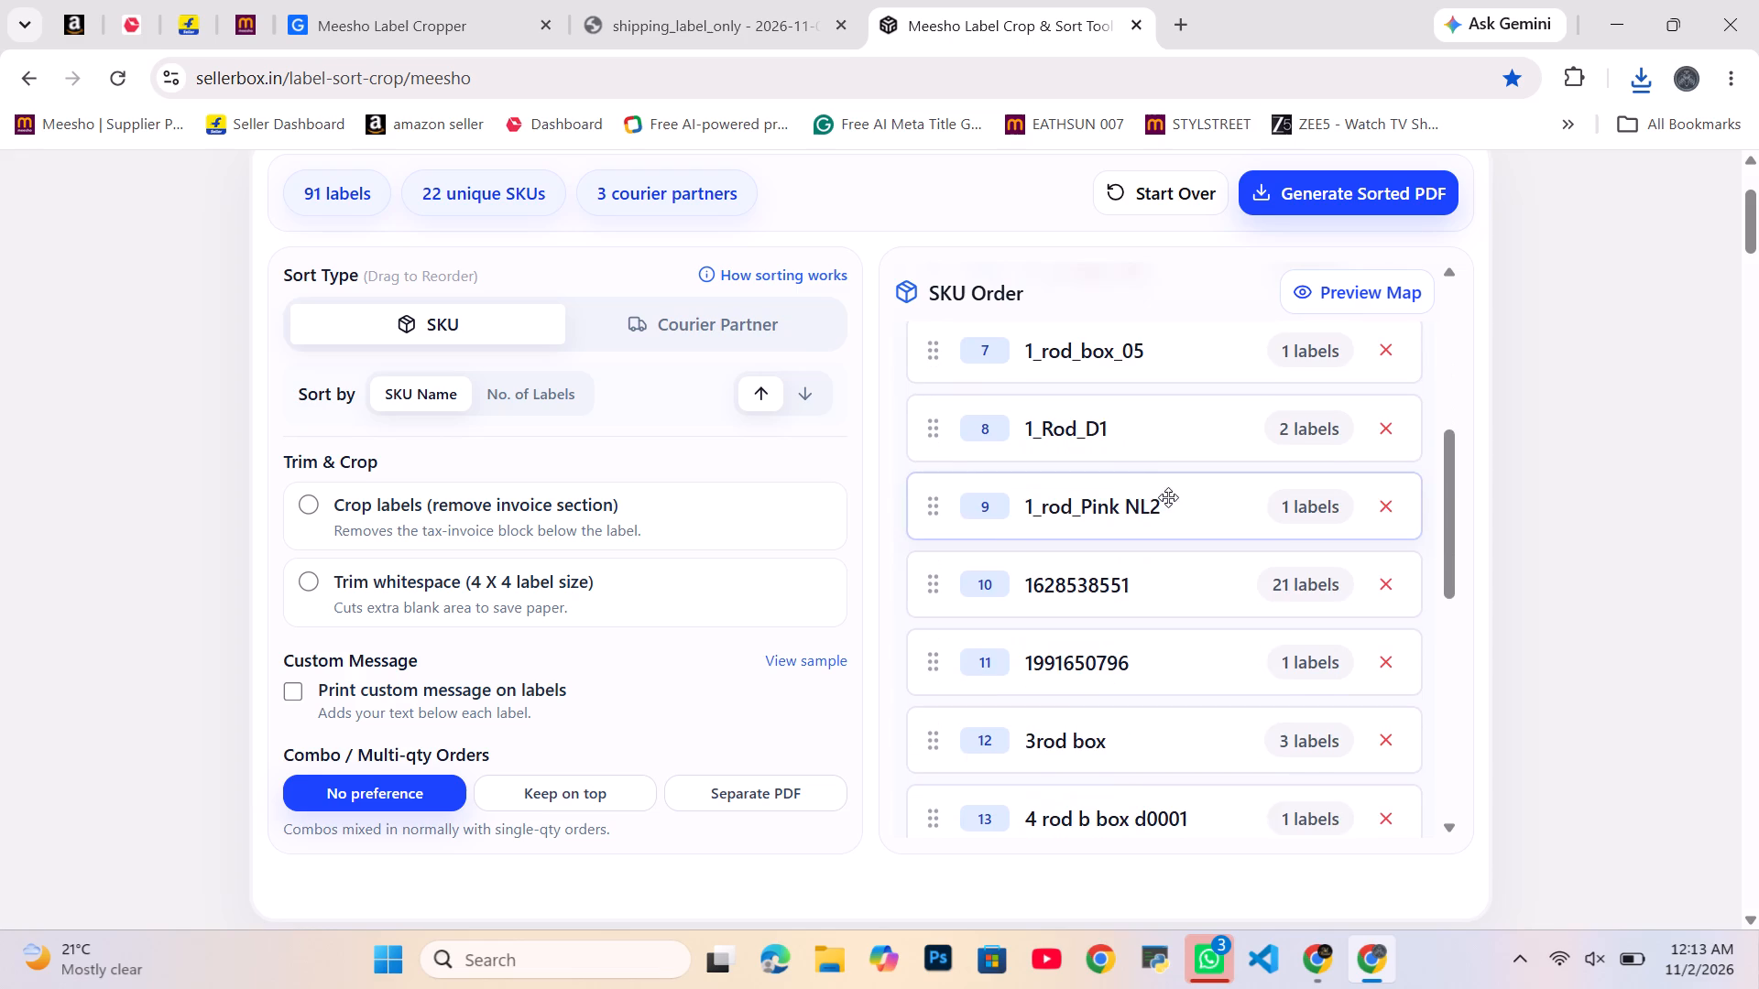
scroll(1159, 502, down, 9)
scroll(628, 504, up, 1)
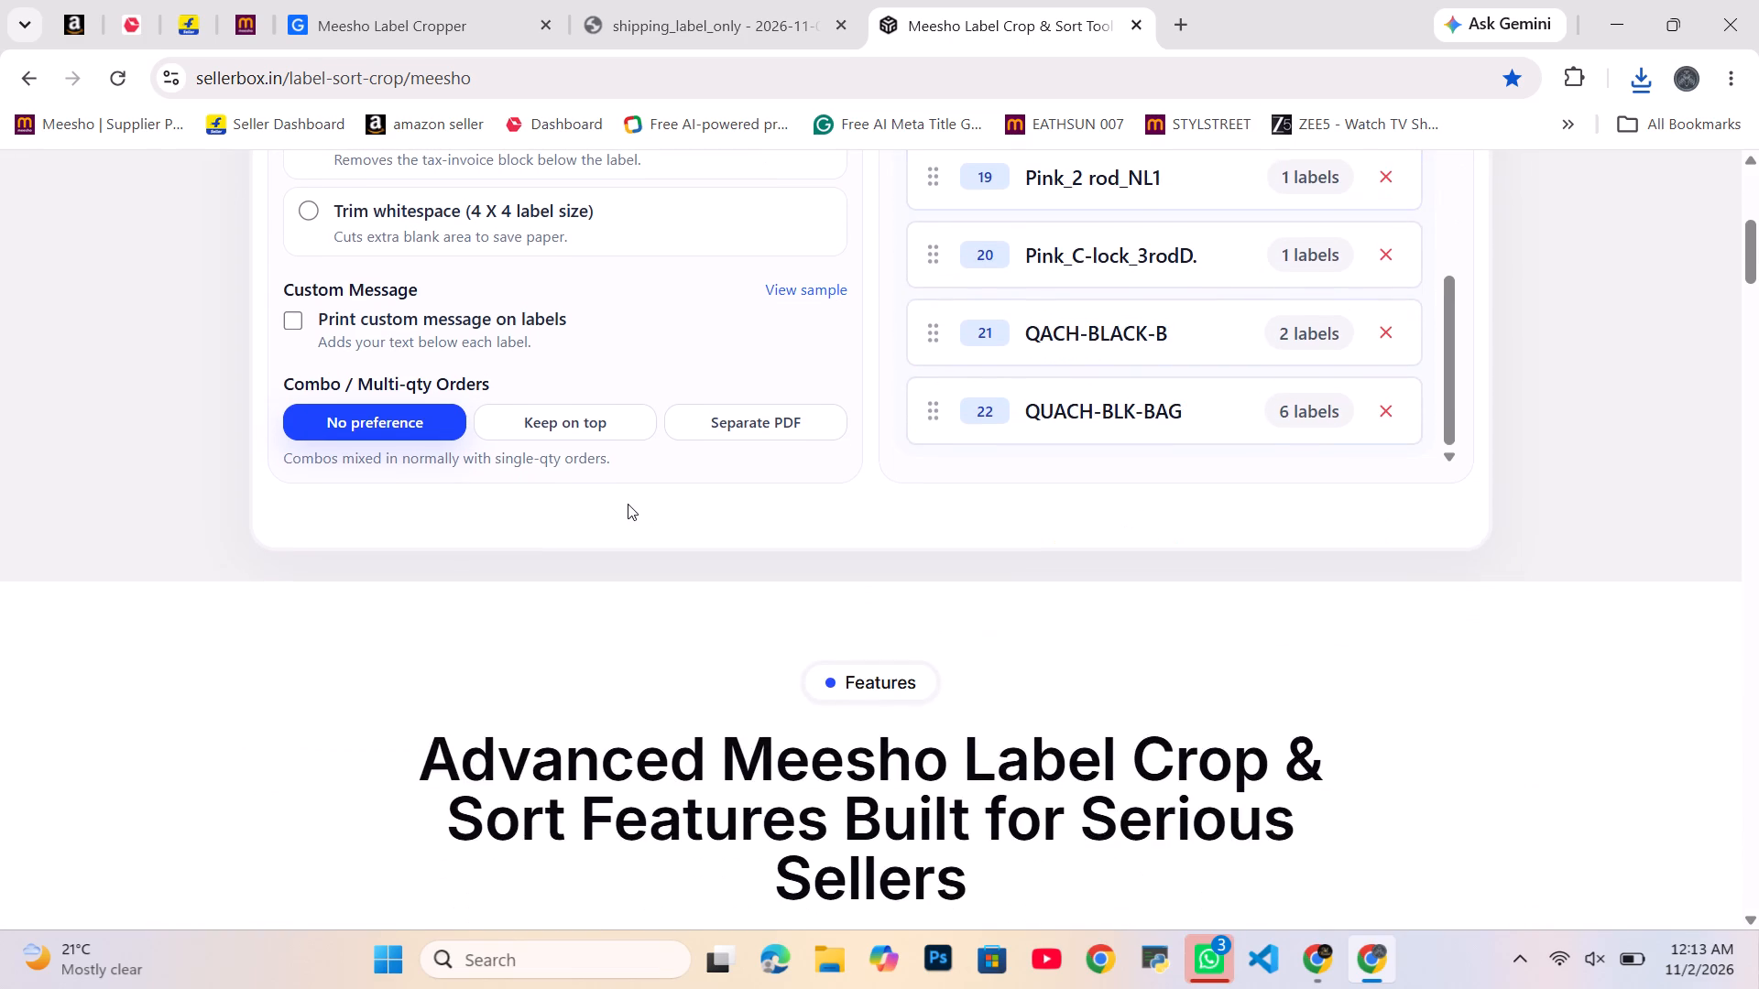
scroll(628, 504, up, 3)
scroll(379, 527, up, 1)
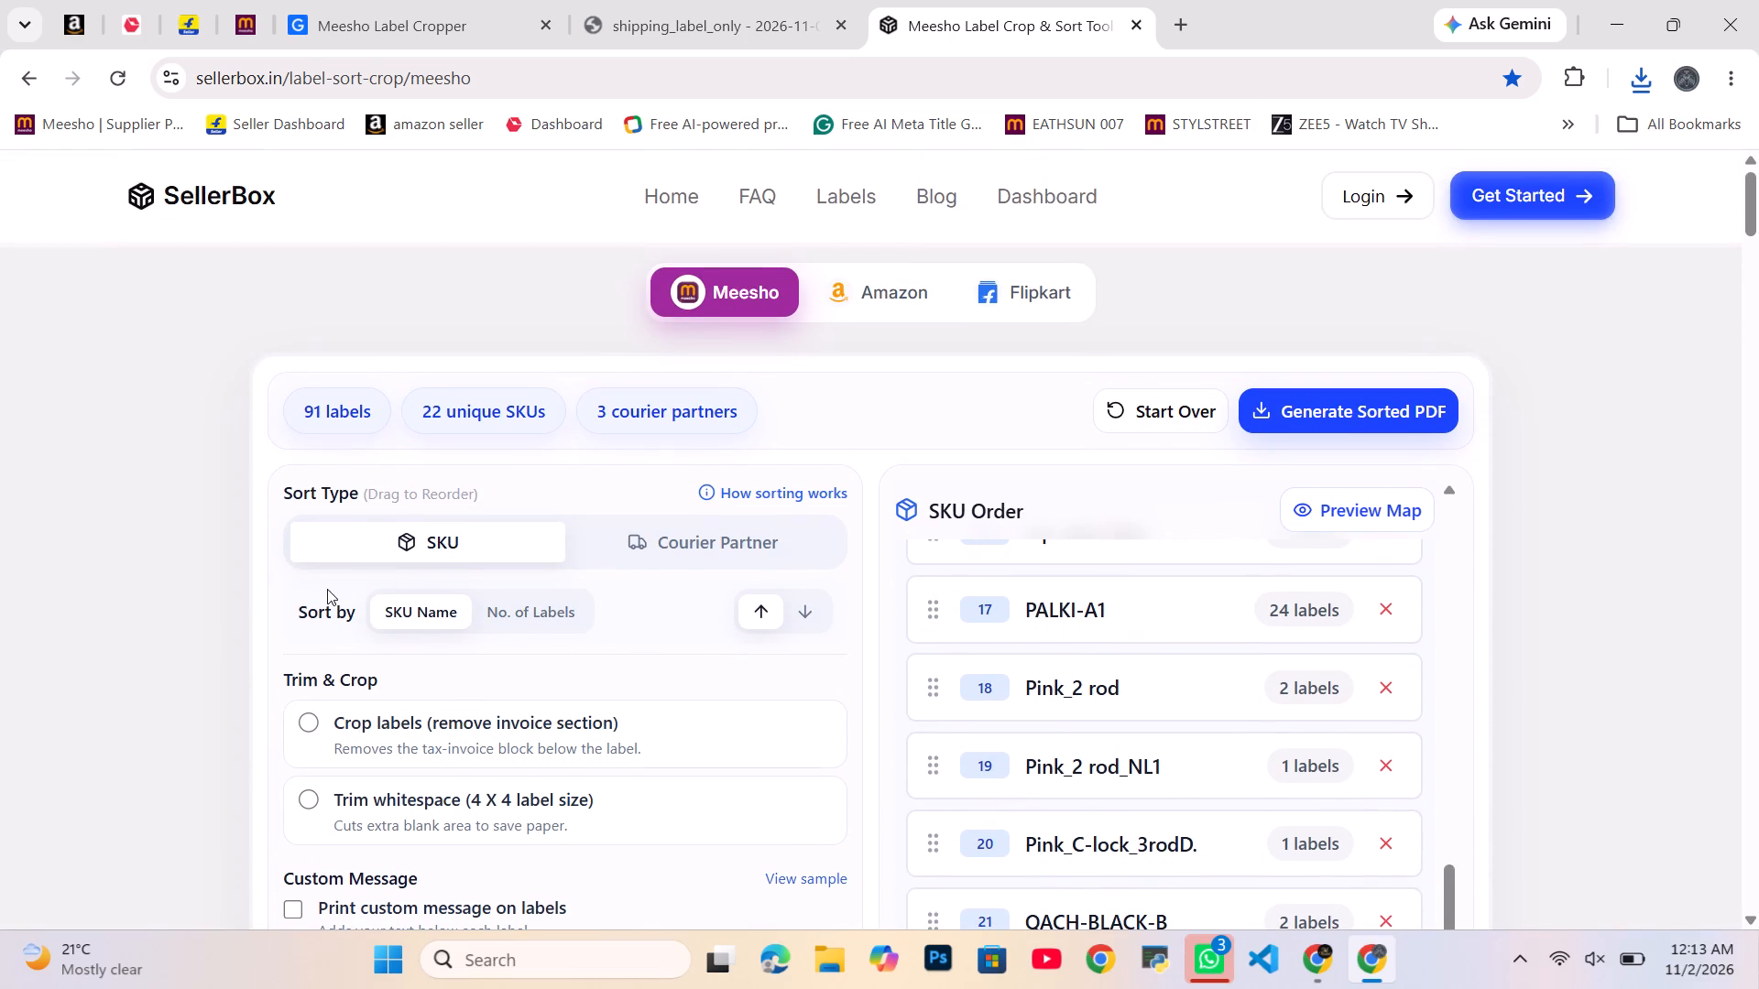
Set the labels to be cropped so that the invoice section is removed.
scroll(327, 589, down, 1)
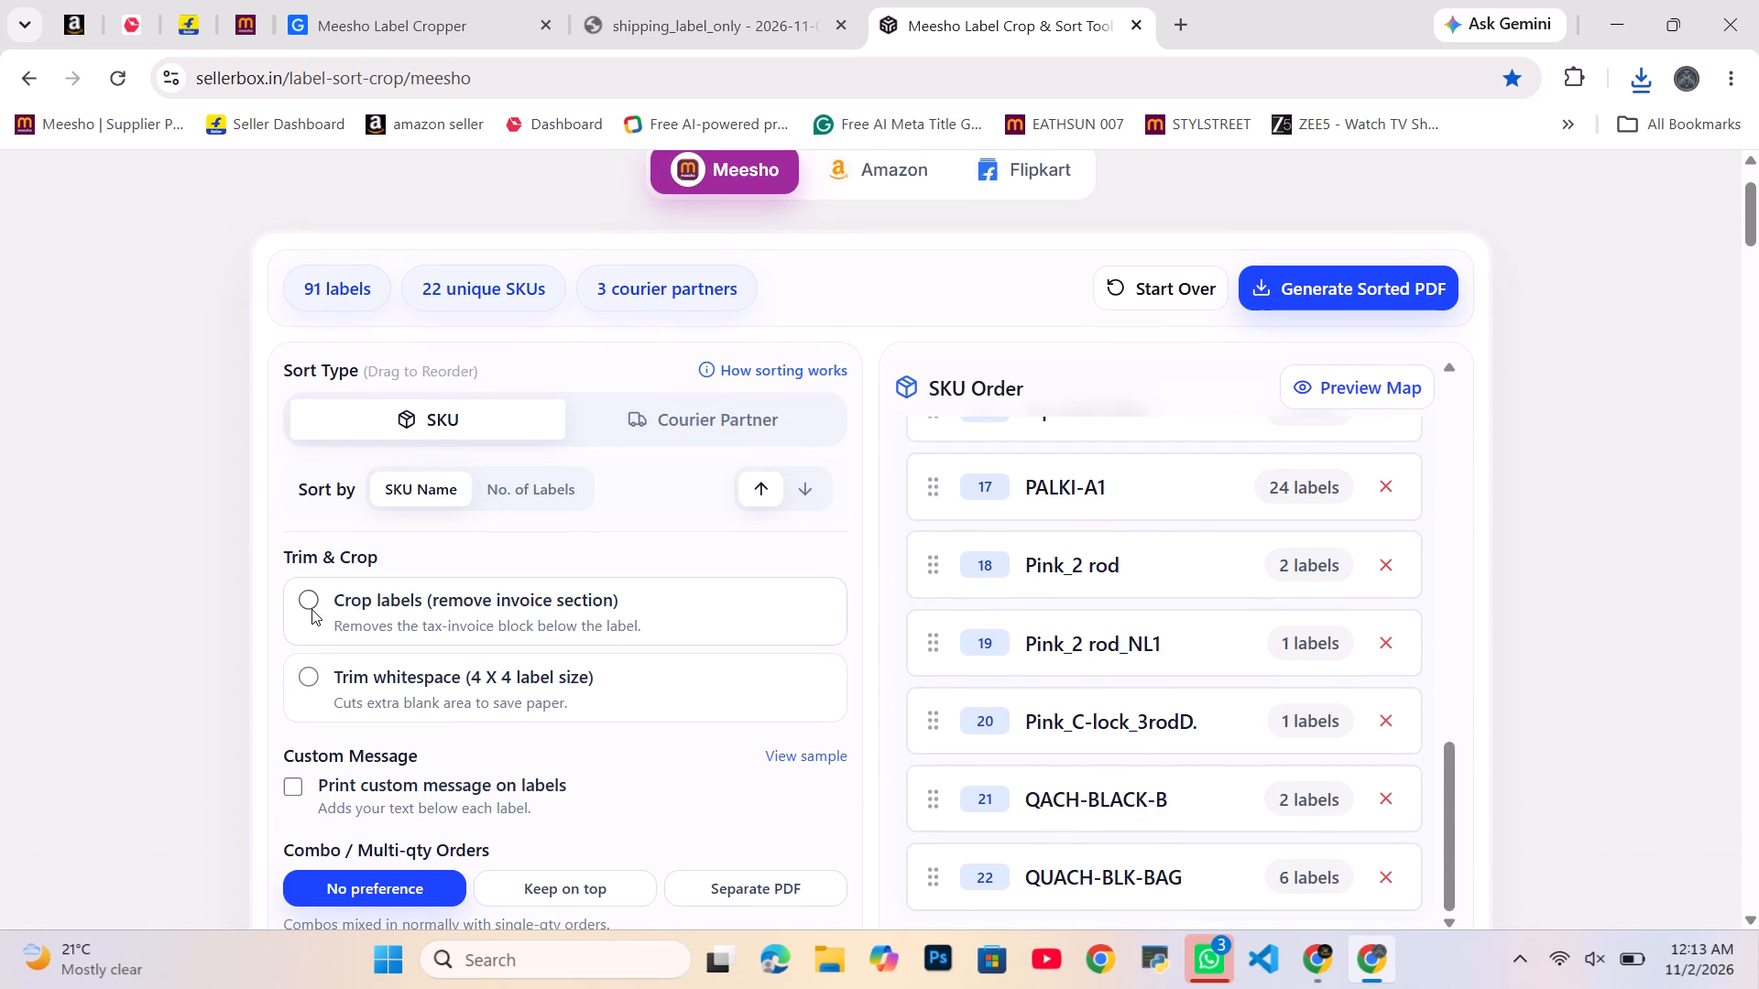
click(311, 609)
scroll(354, 603, down, 1)
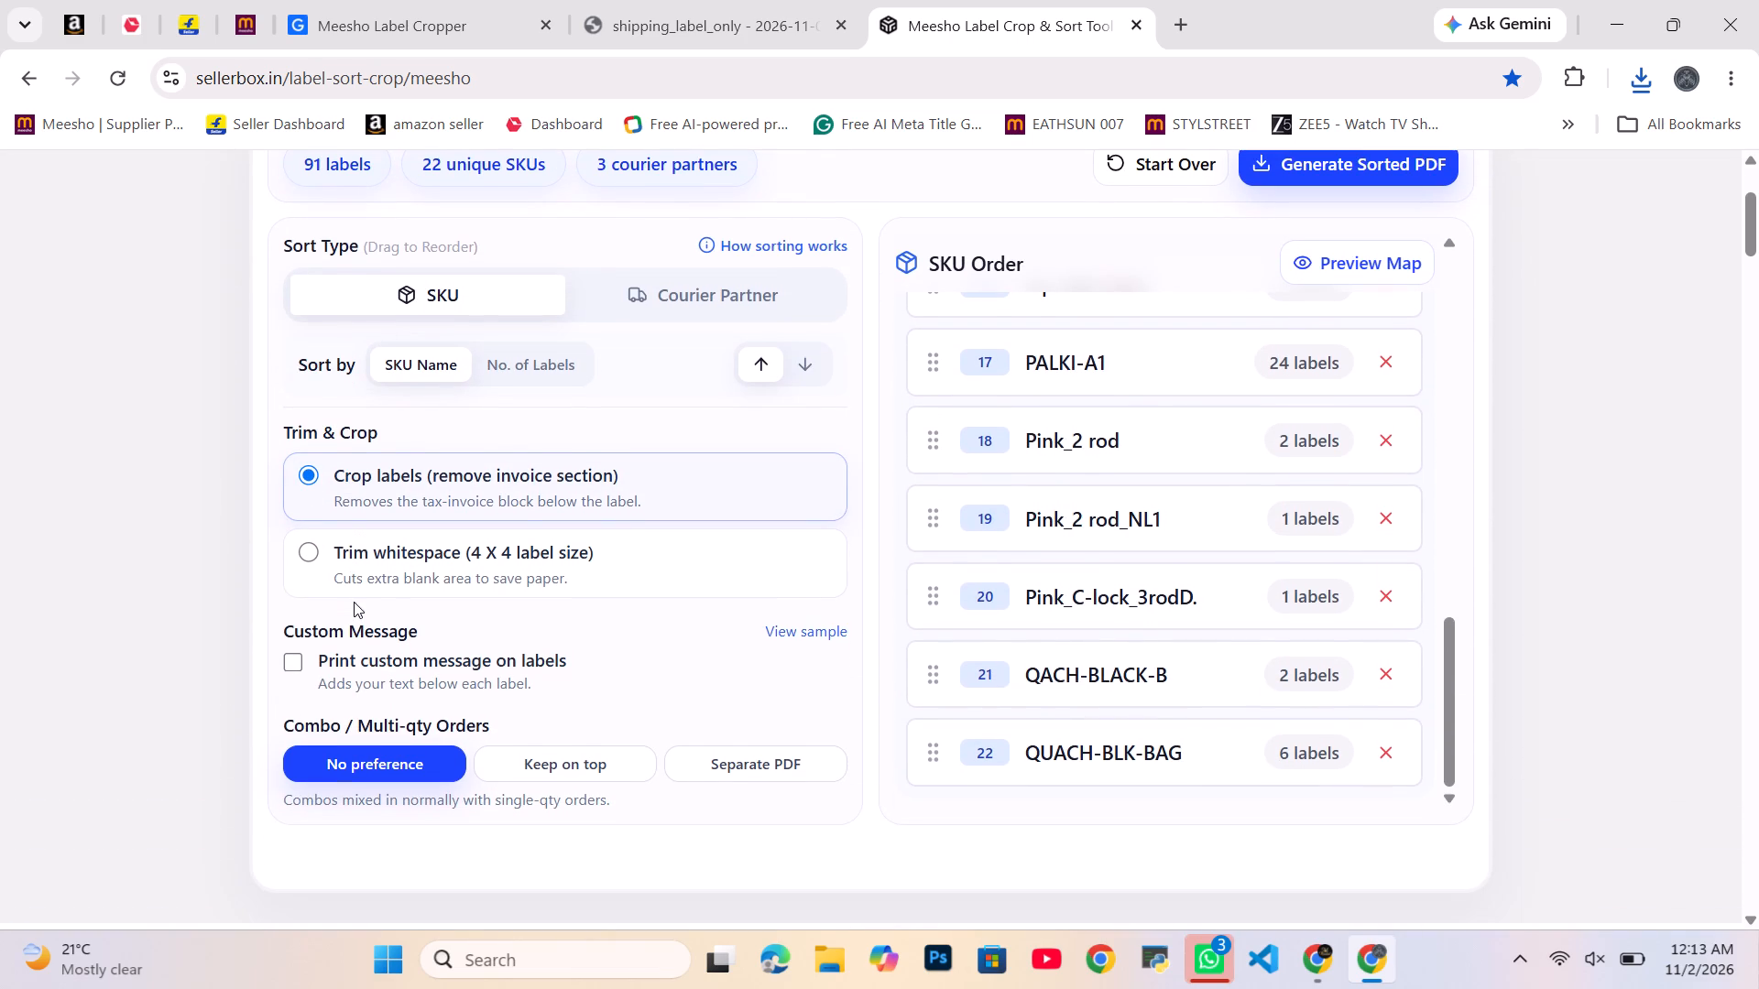
Enable a custom message on the labels and choose the Review Request template, "Love our product? Leave us a review.".
click(288, 658)
scroll(363, 645, down, 2)
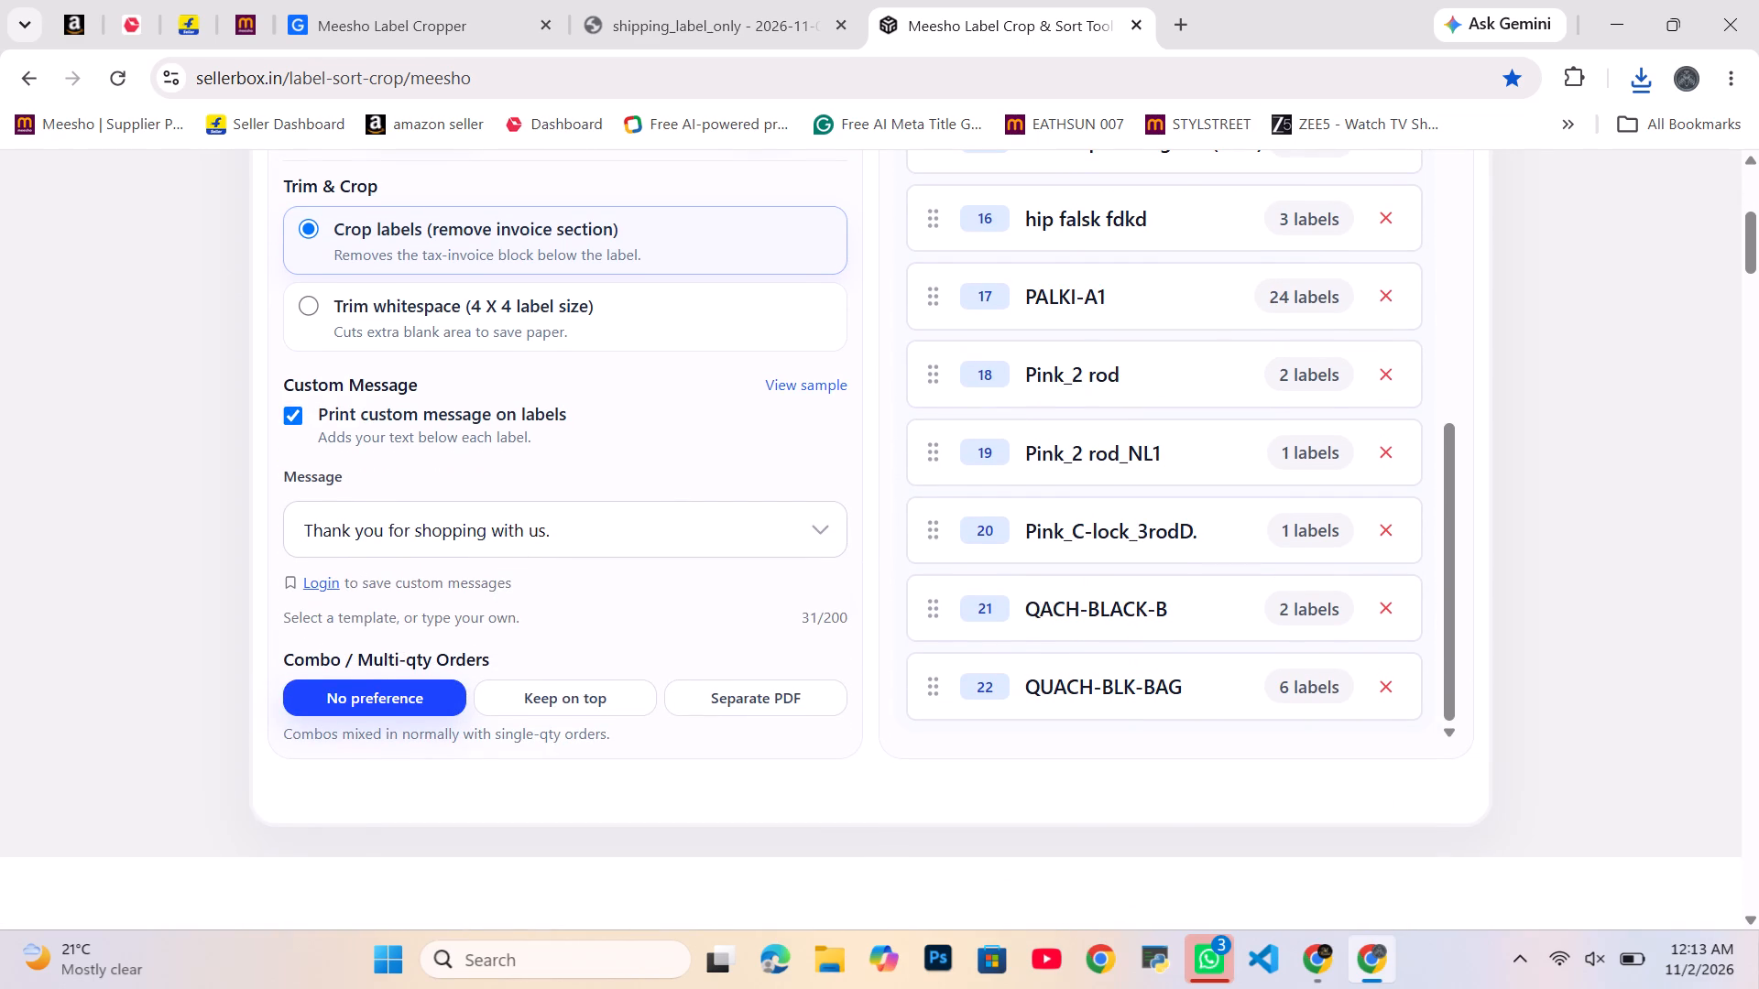
click(559, 542)
scroll(548, 612, down, 1)
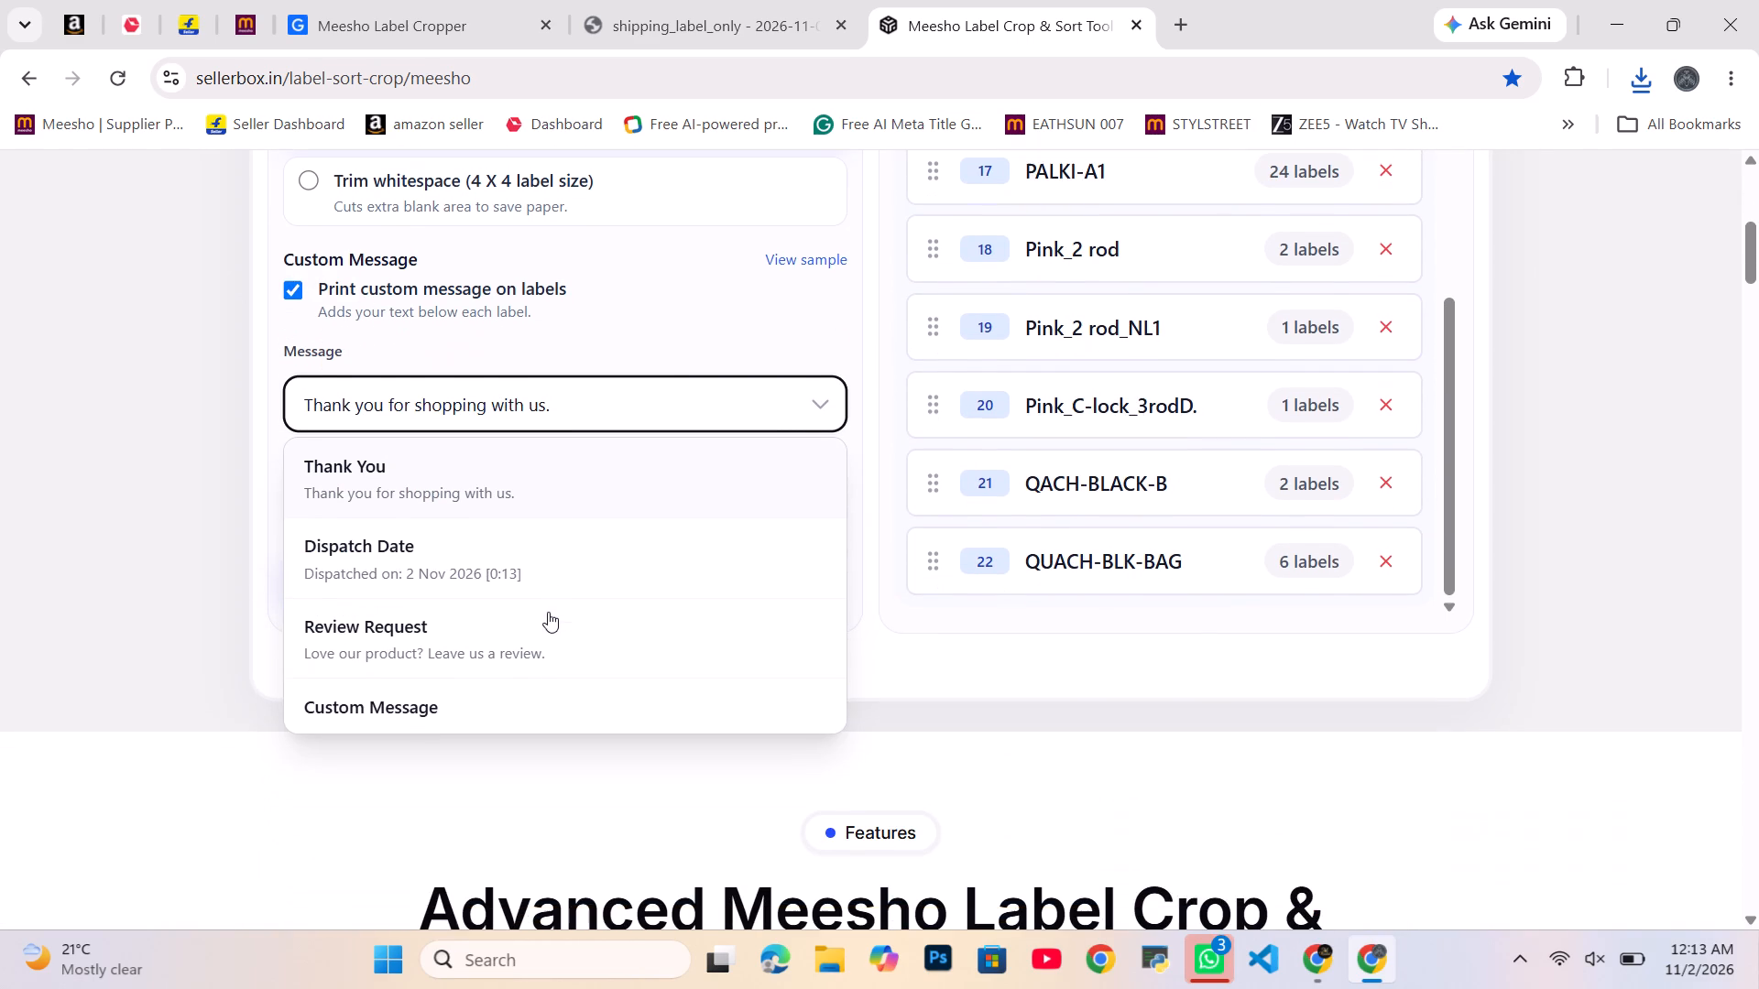
scroll(444, 632, down, 1)
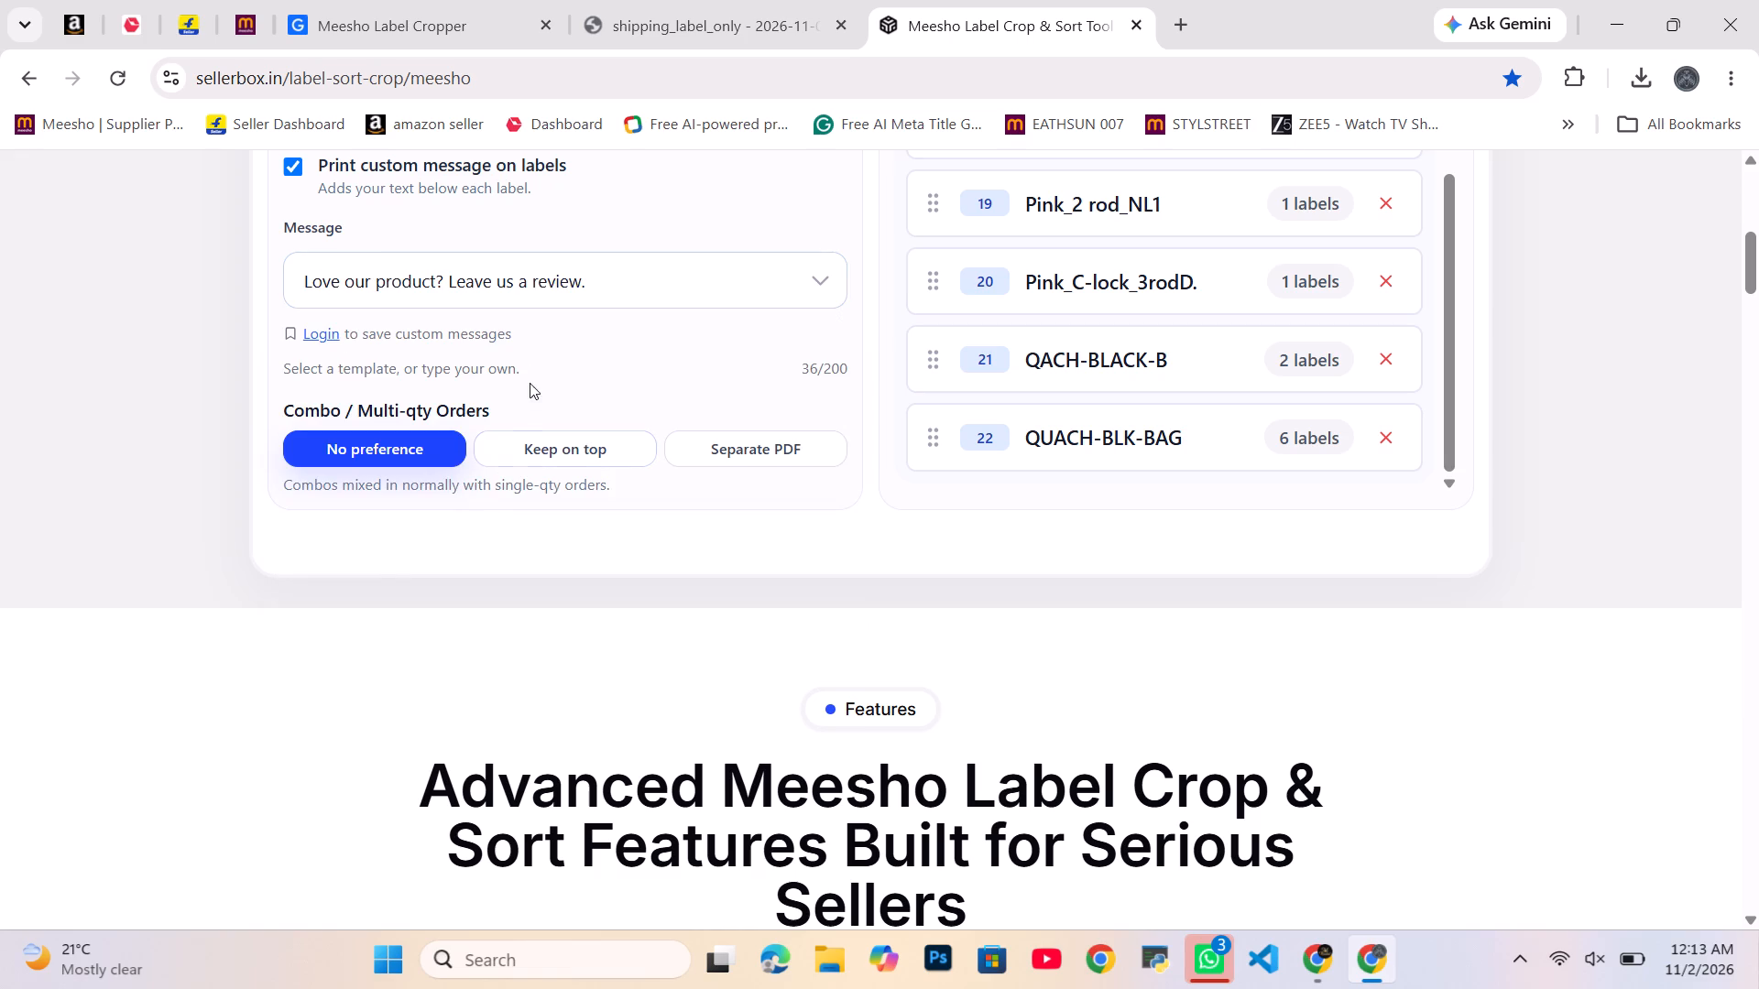
click(803, 277)
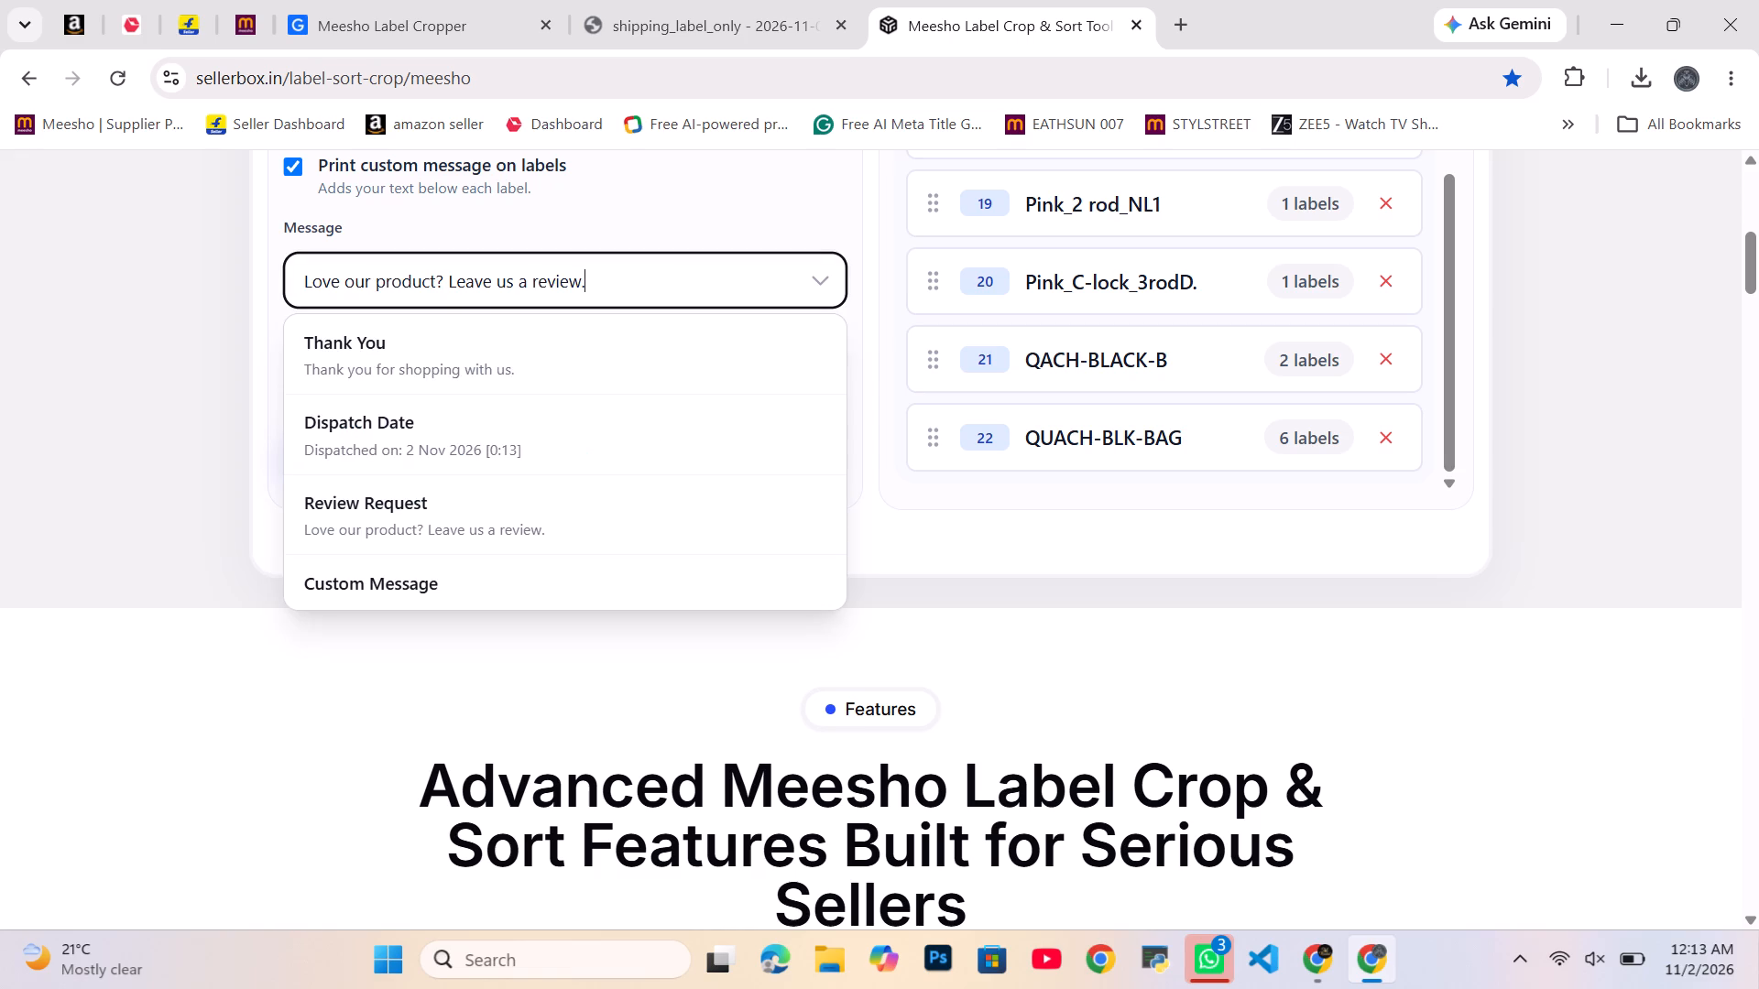
click(449, 529)
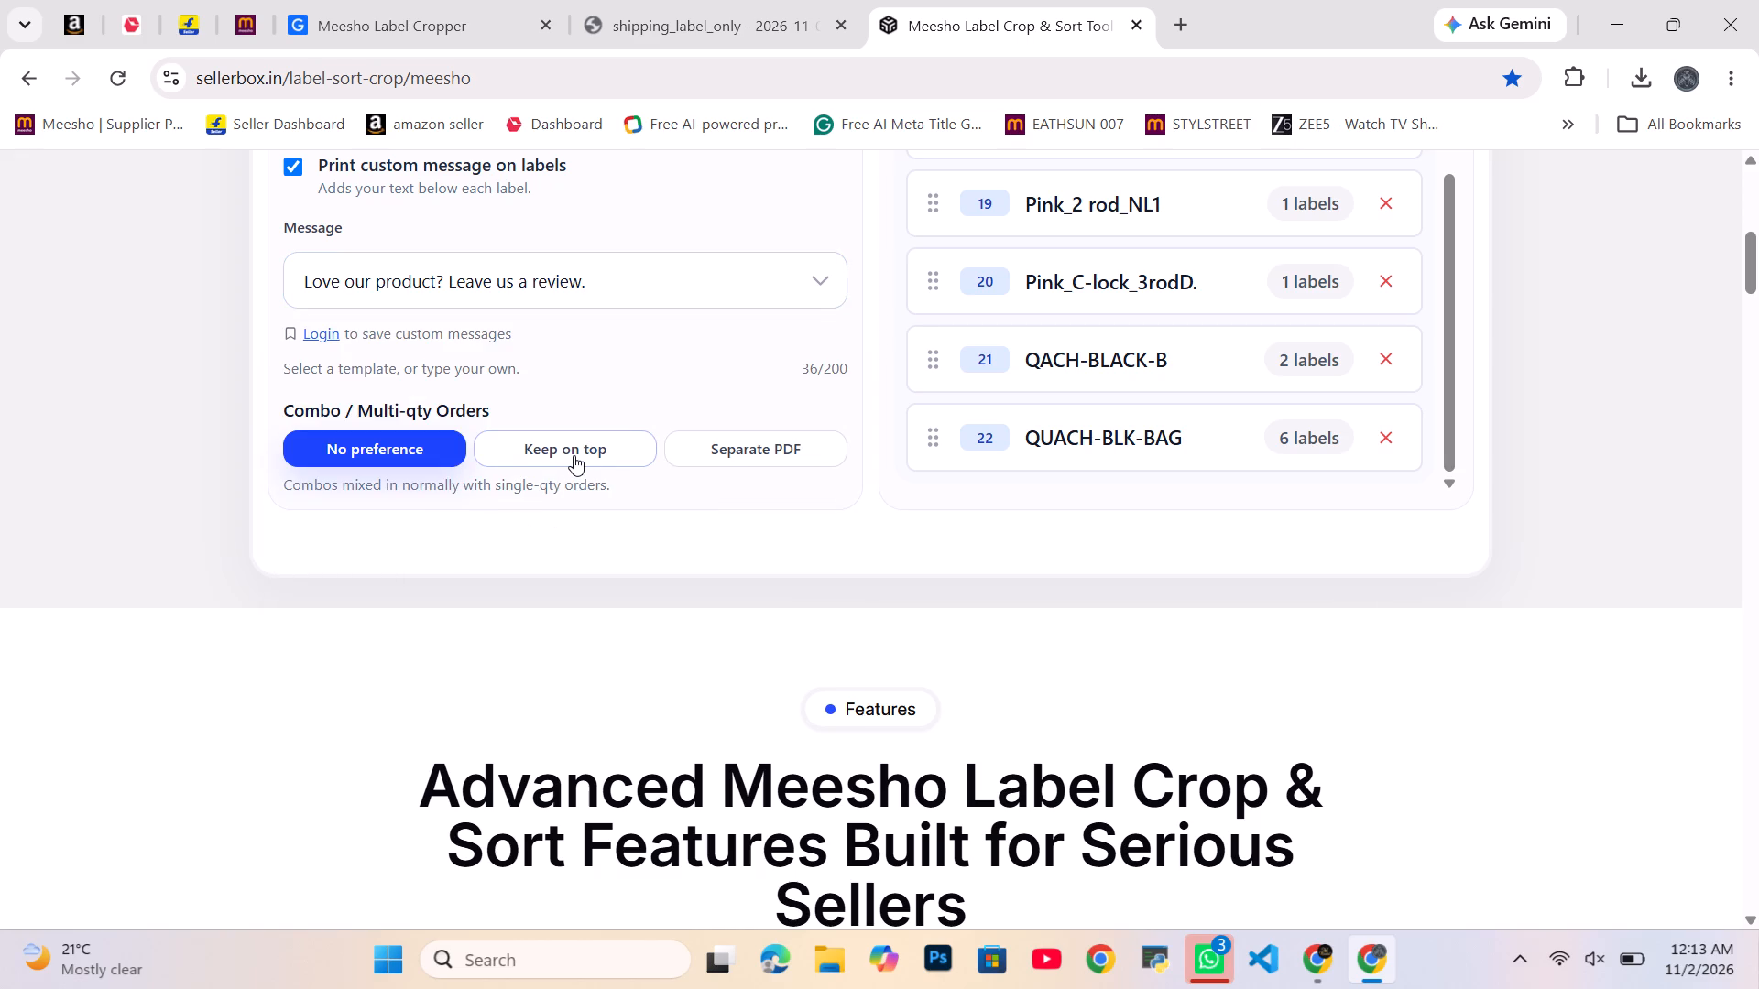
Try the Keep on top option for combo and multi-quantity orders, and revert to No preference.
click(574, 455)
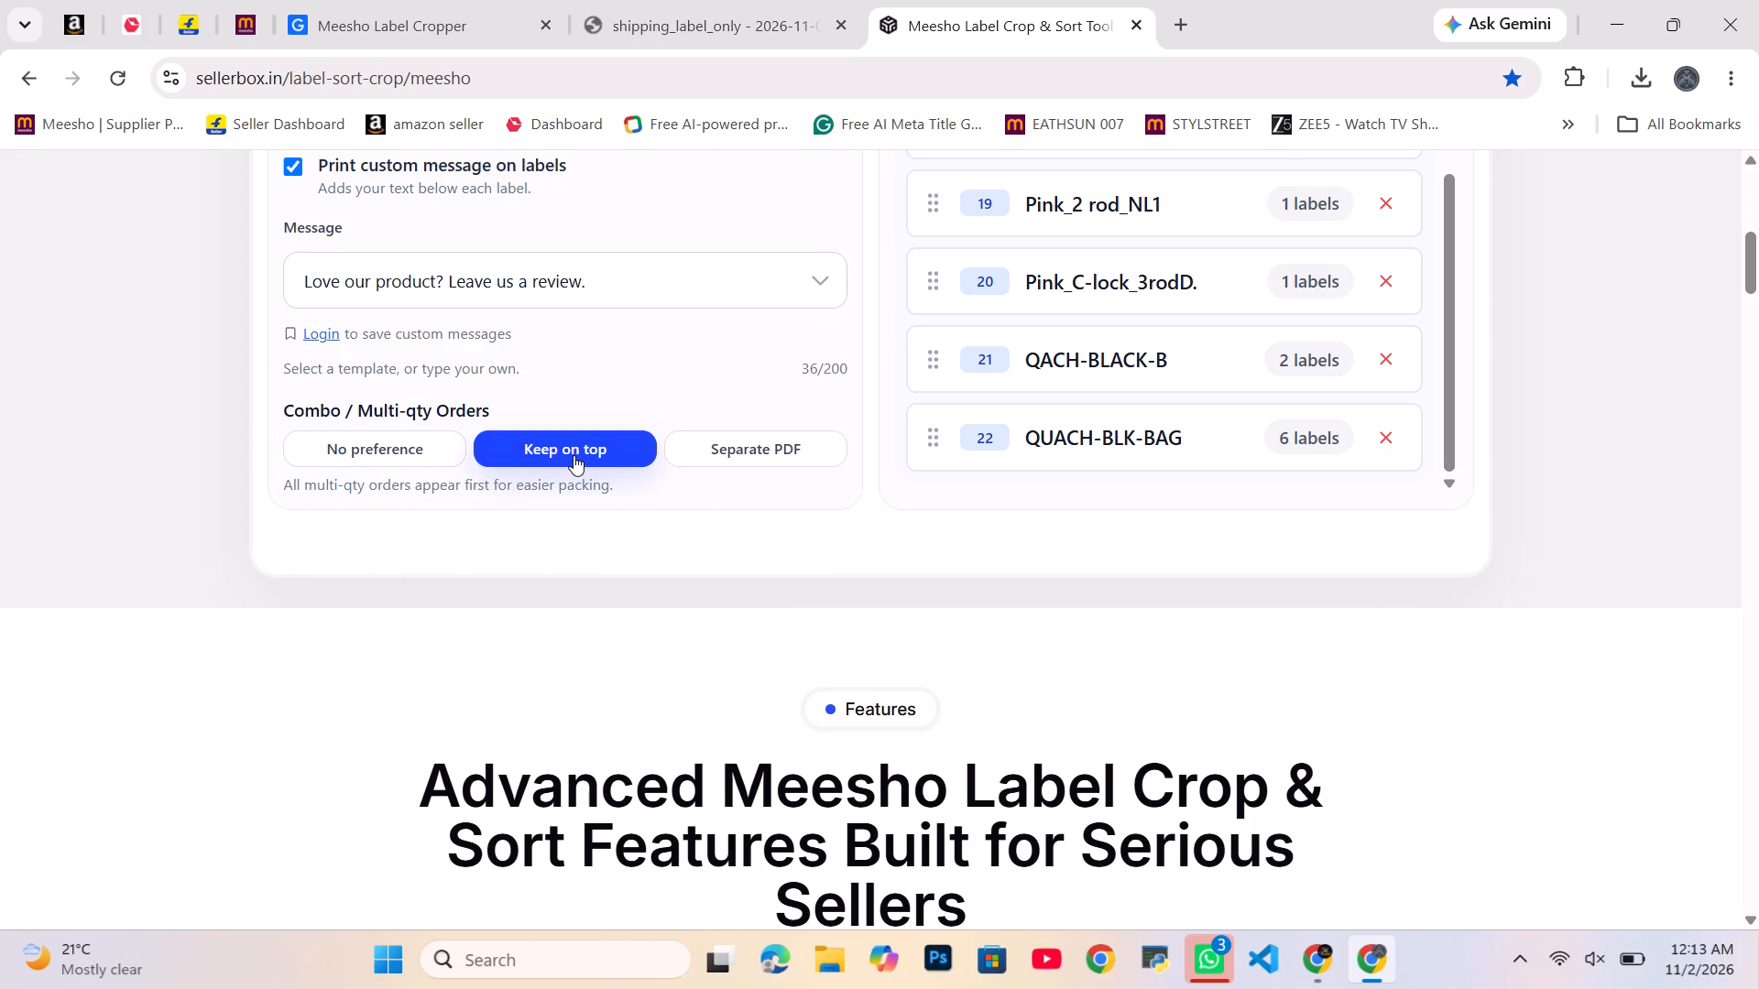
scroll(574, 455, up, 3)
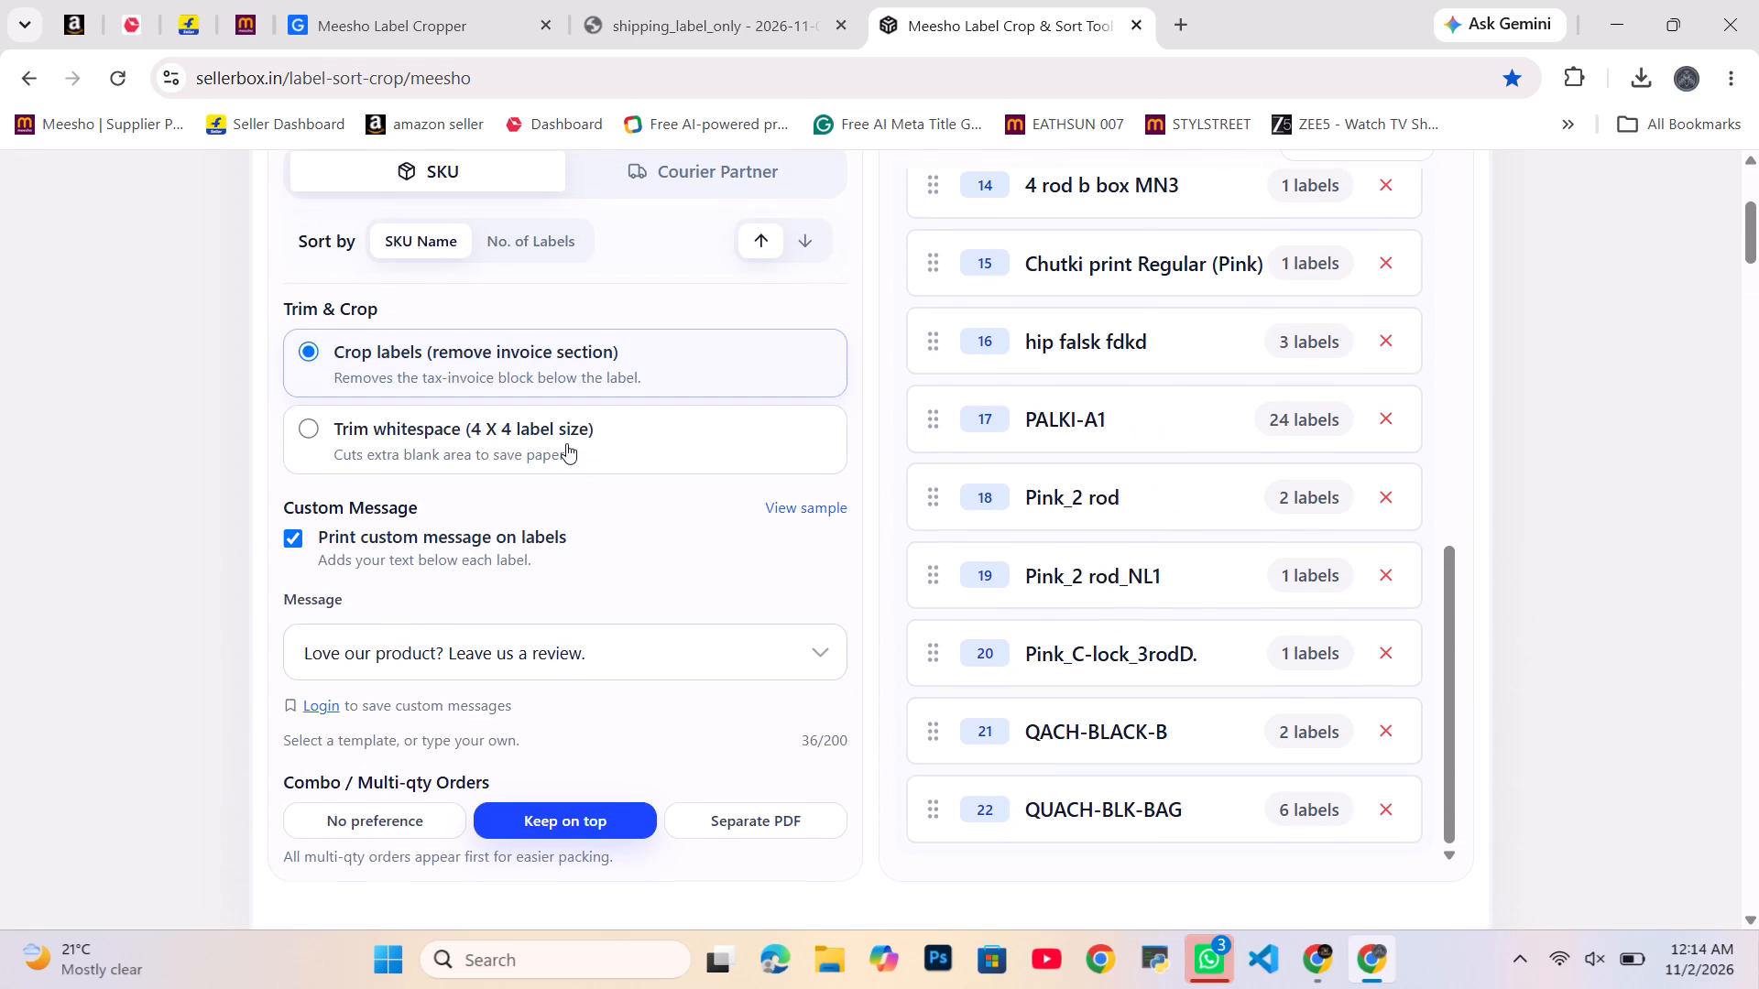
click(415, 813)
Generate the label PDF sorted by SKU name.
scroll(549, 606, down, 5)
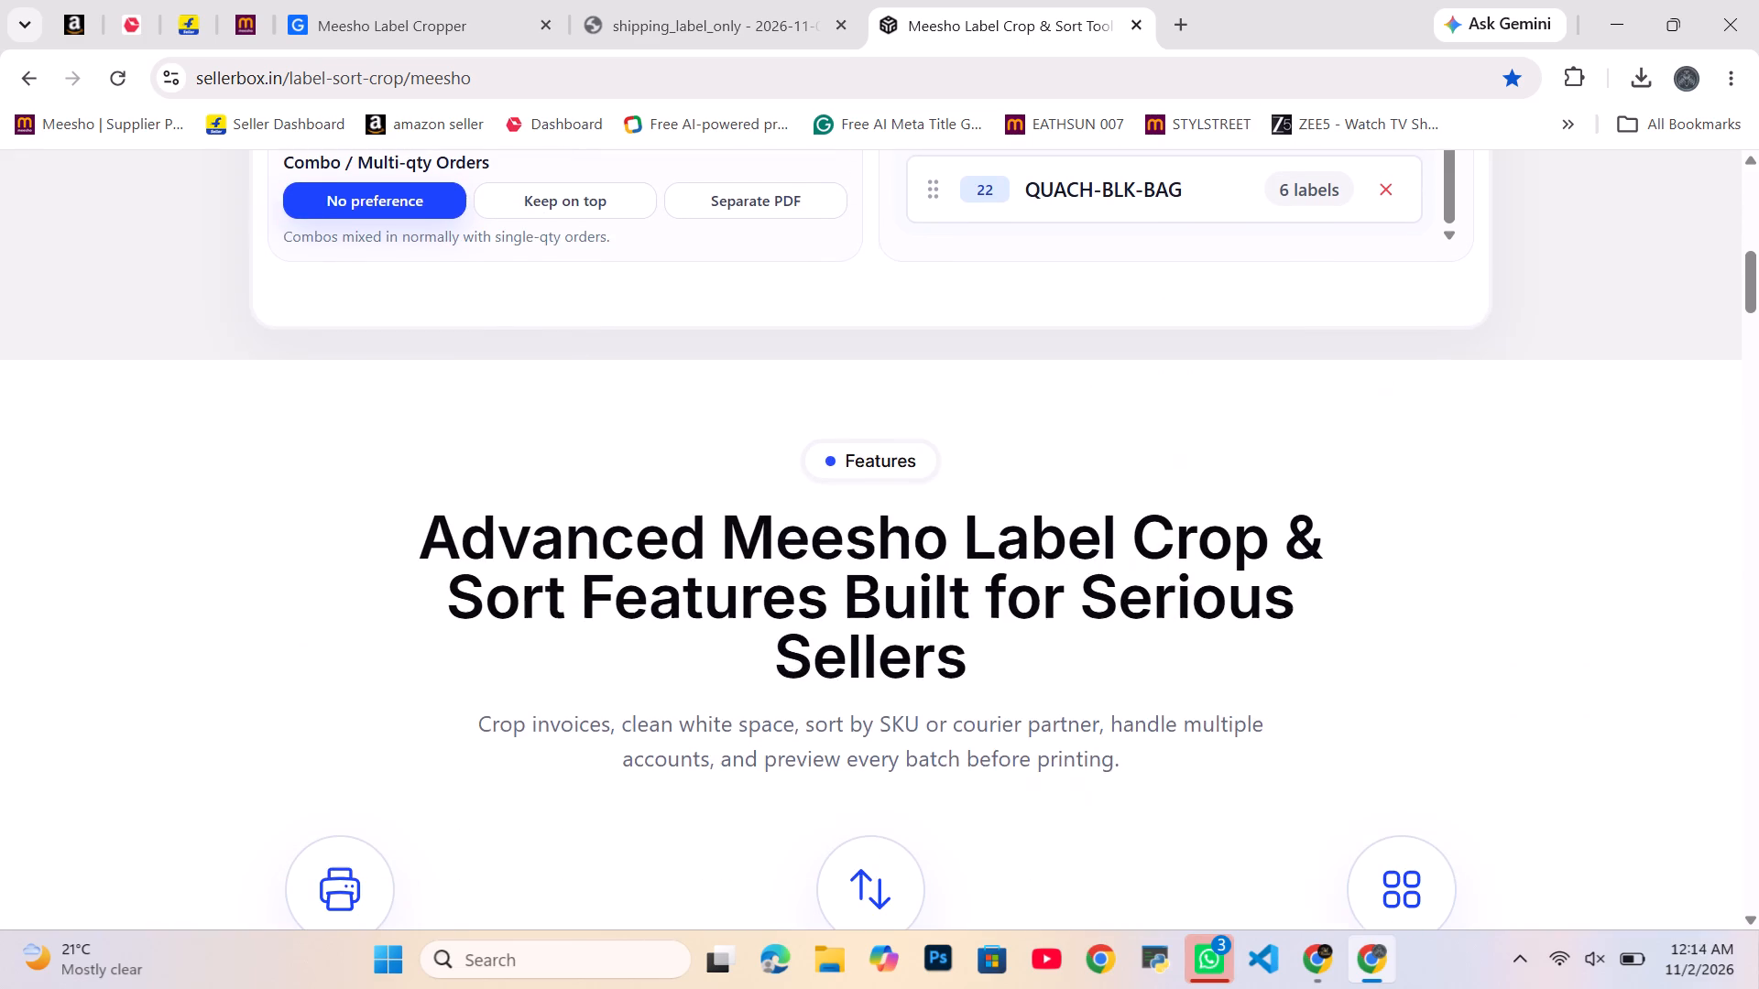
scroll(1166, 465, up, 10)
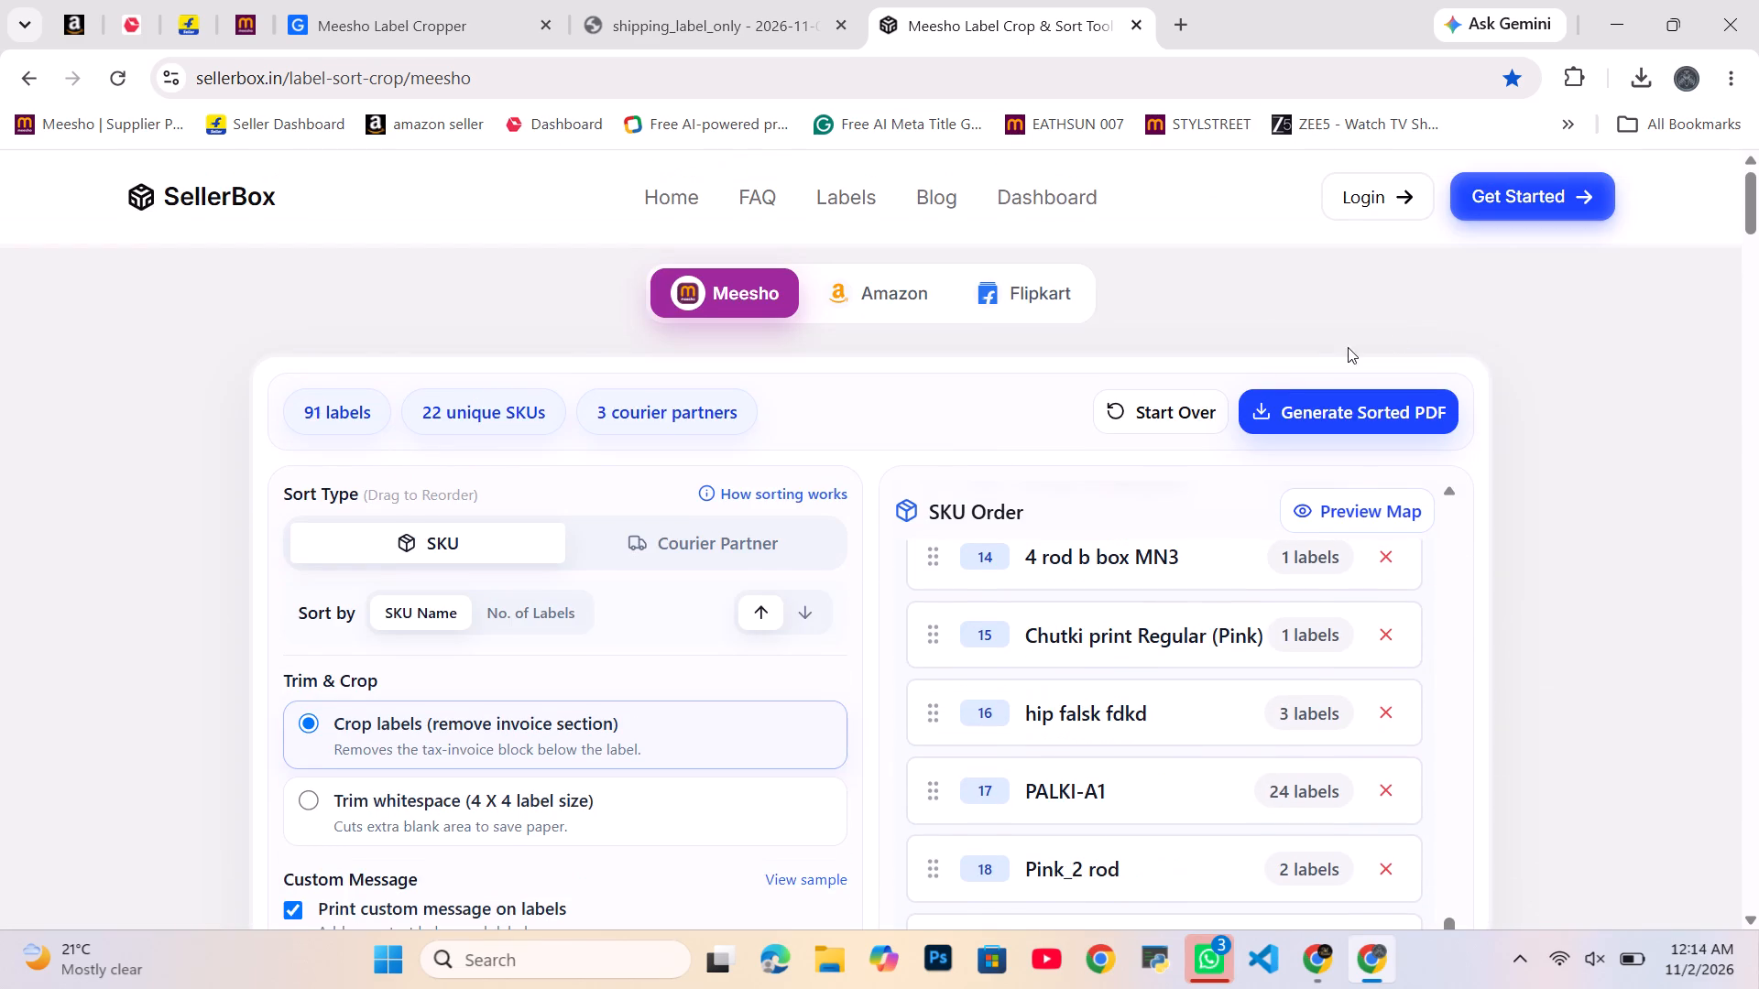
click(1307, 404)
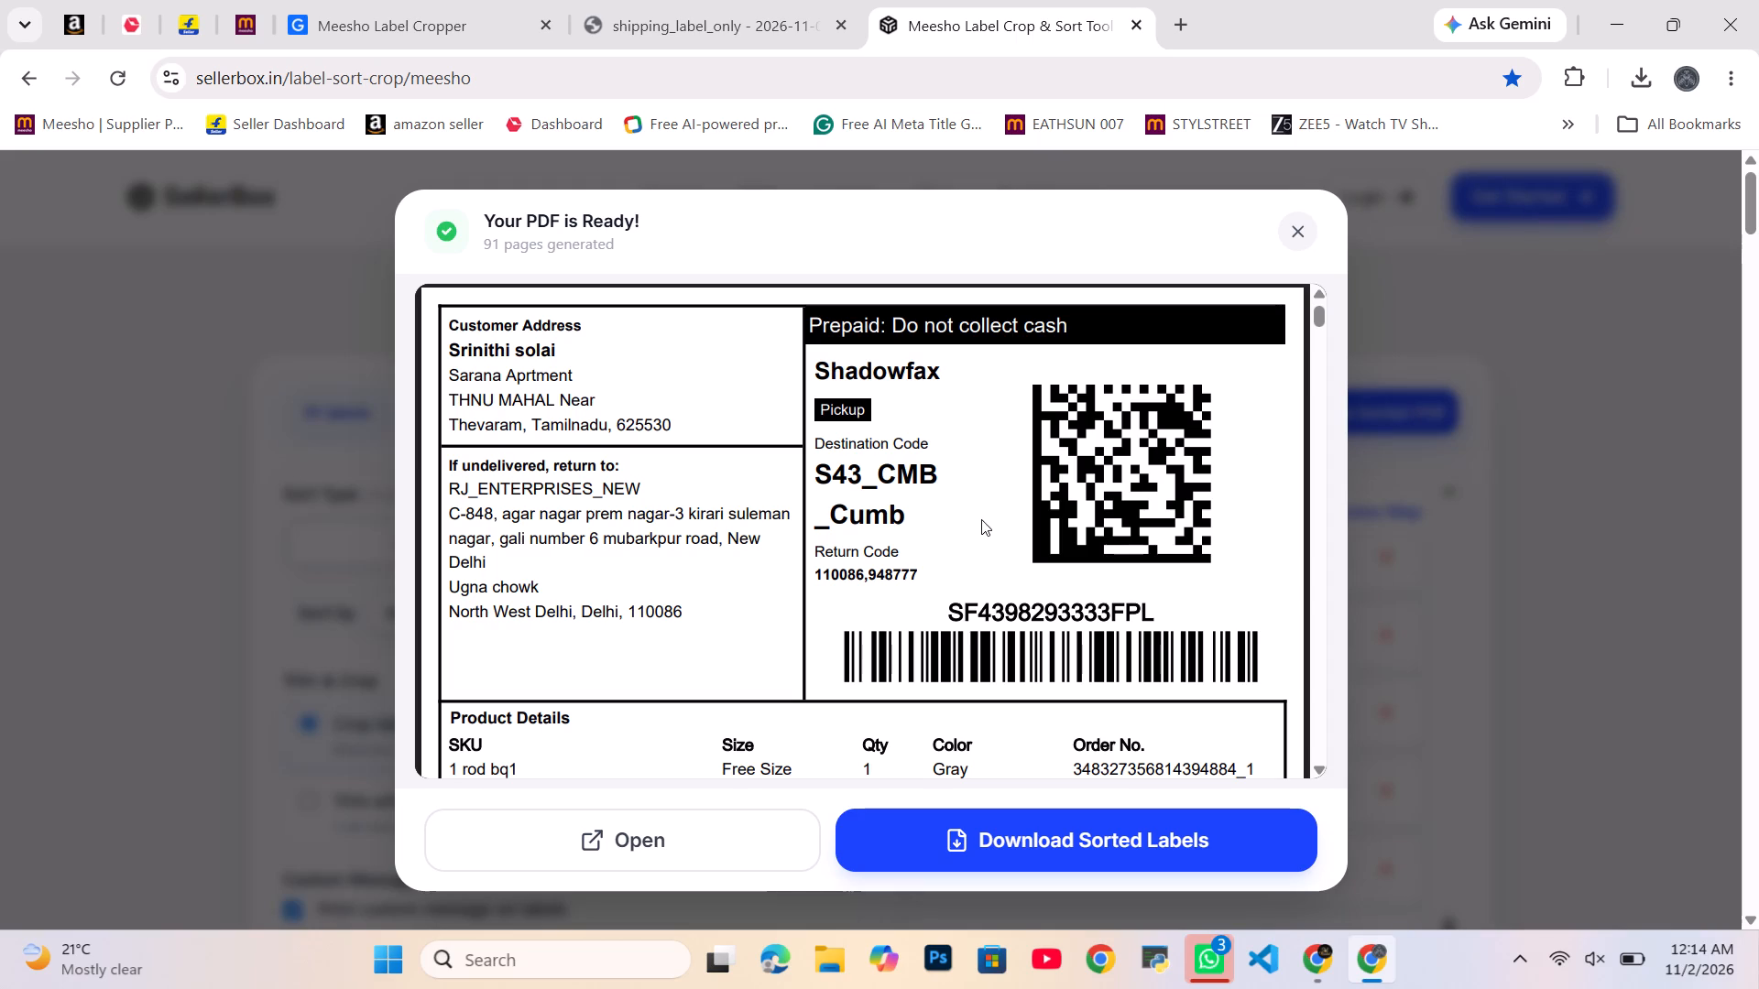
Check the label preview for correct cropping, SKU order and the review message on each label.
scroll(981, 519, down, 2)
scroll(874, 543, down, 4)
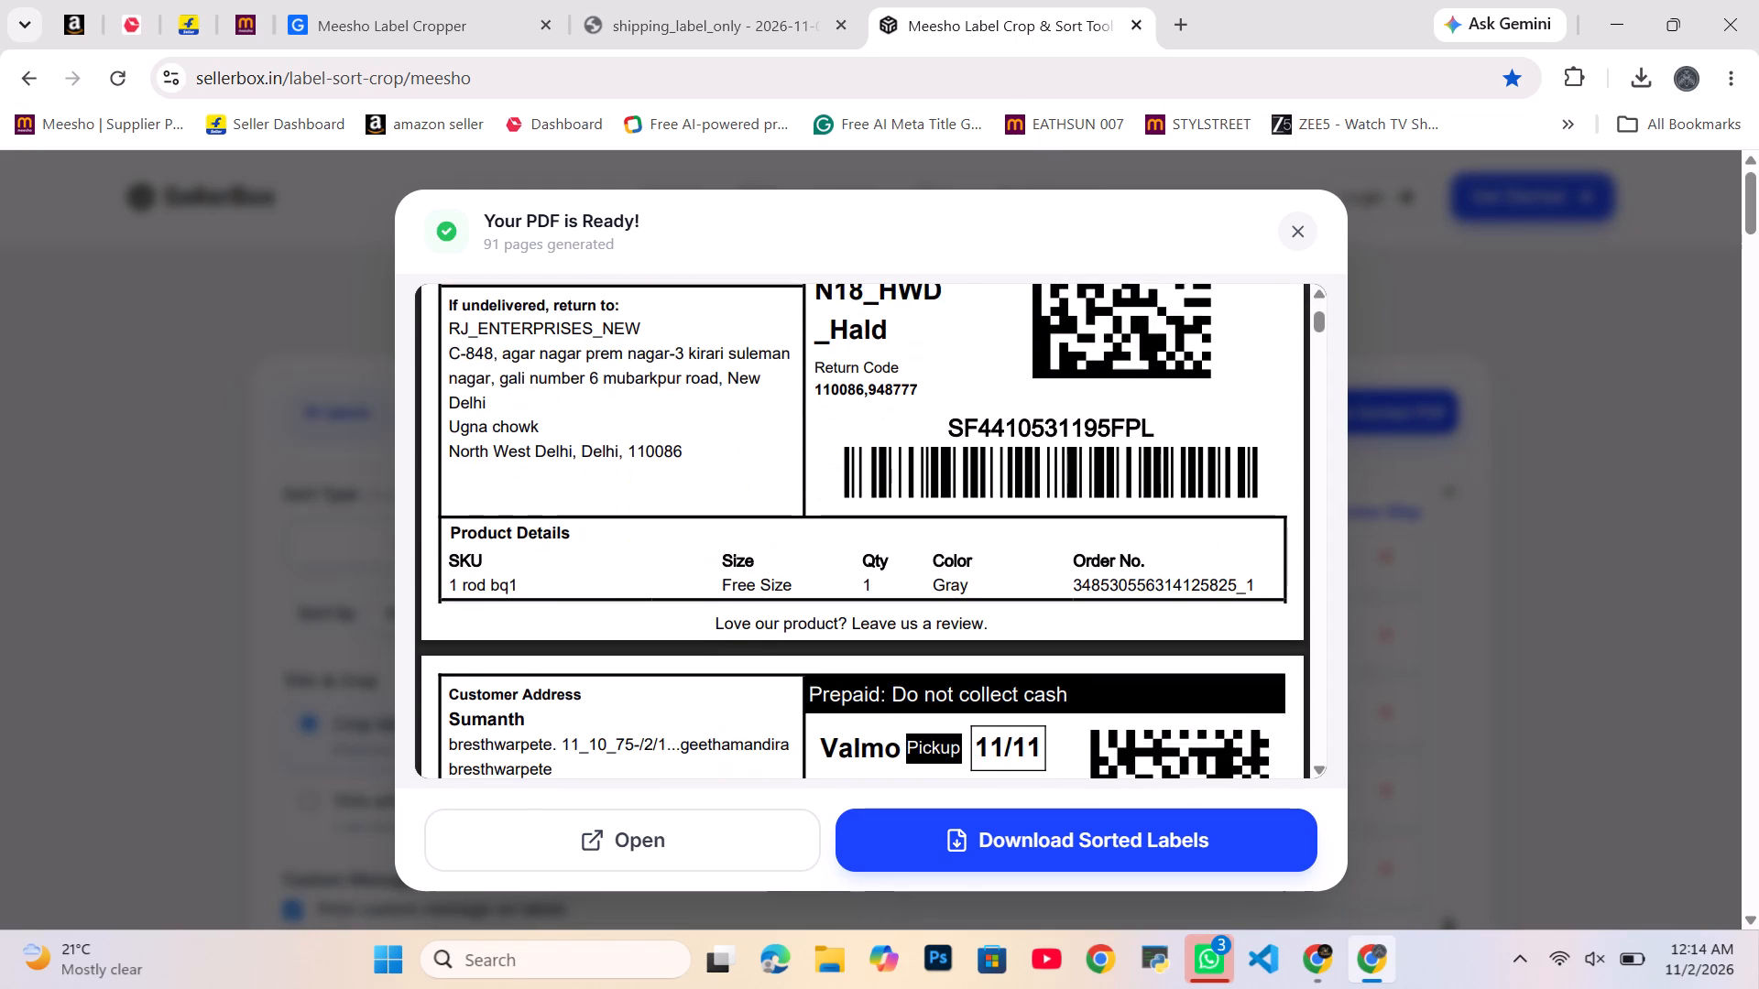
scroll(853, 541, down, 9)
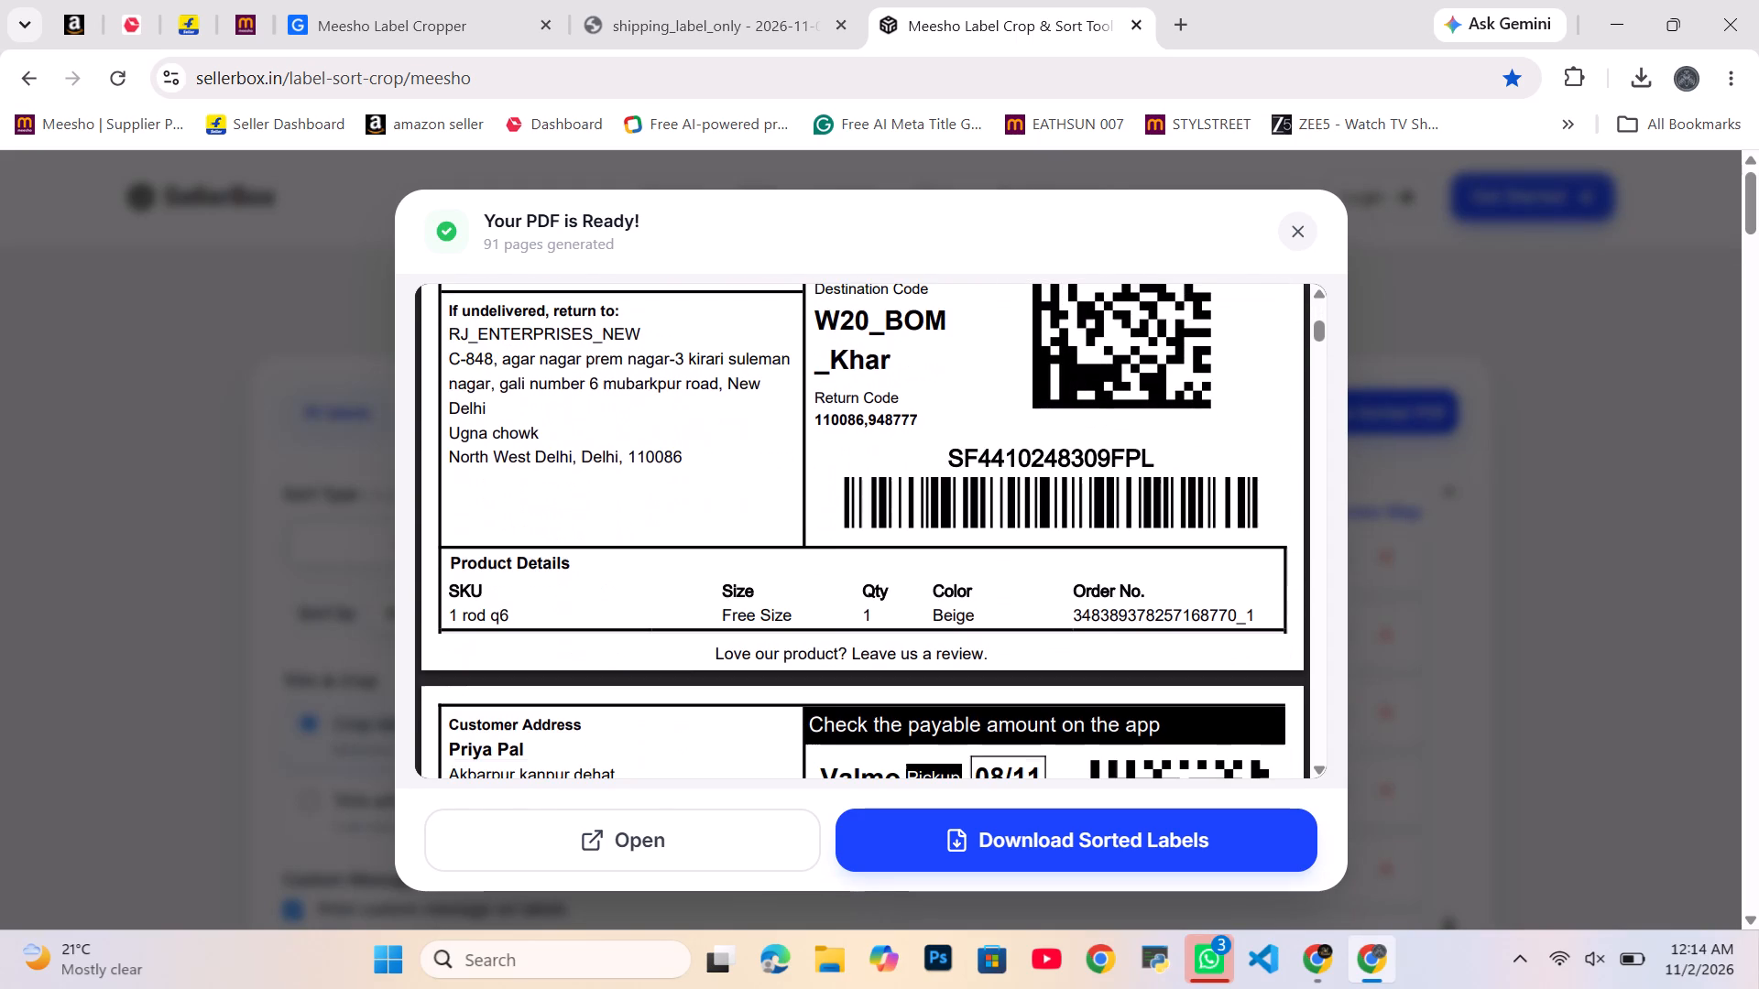
scroll(853, 541, down, 14)
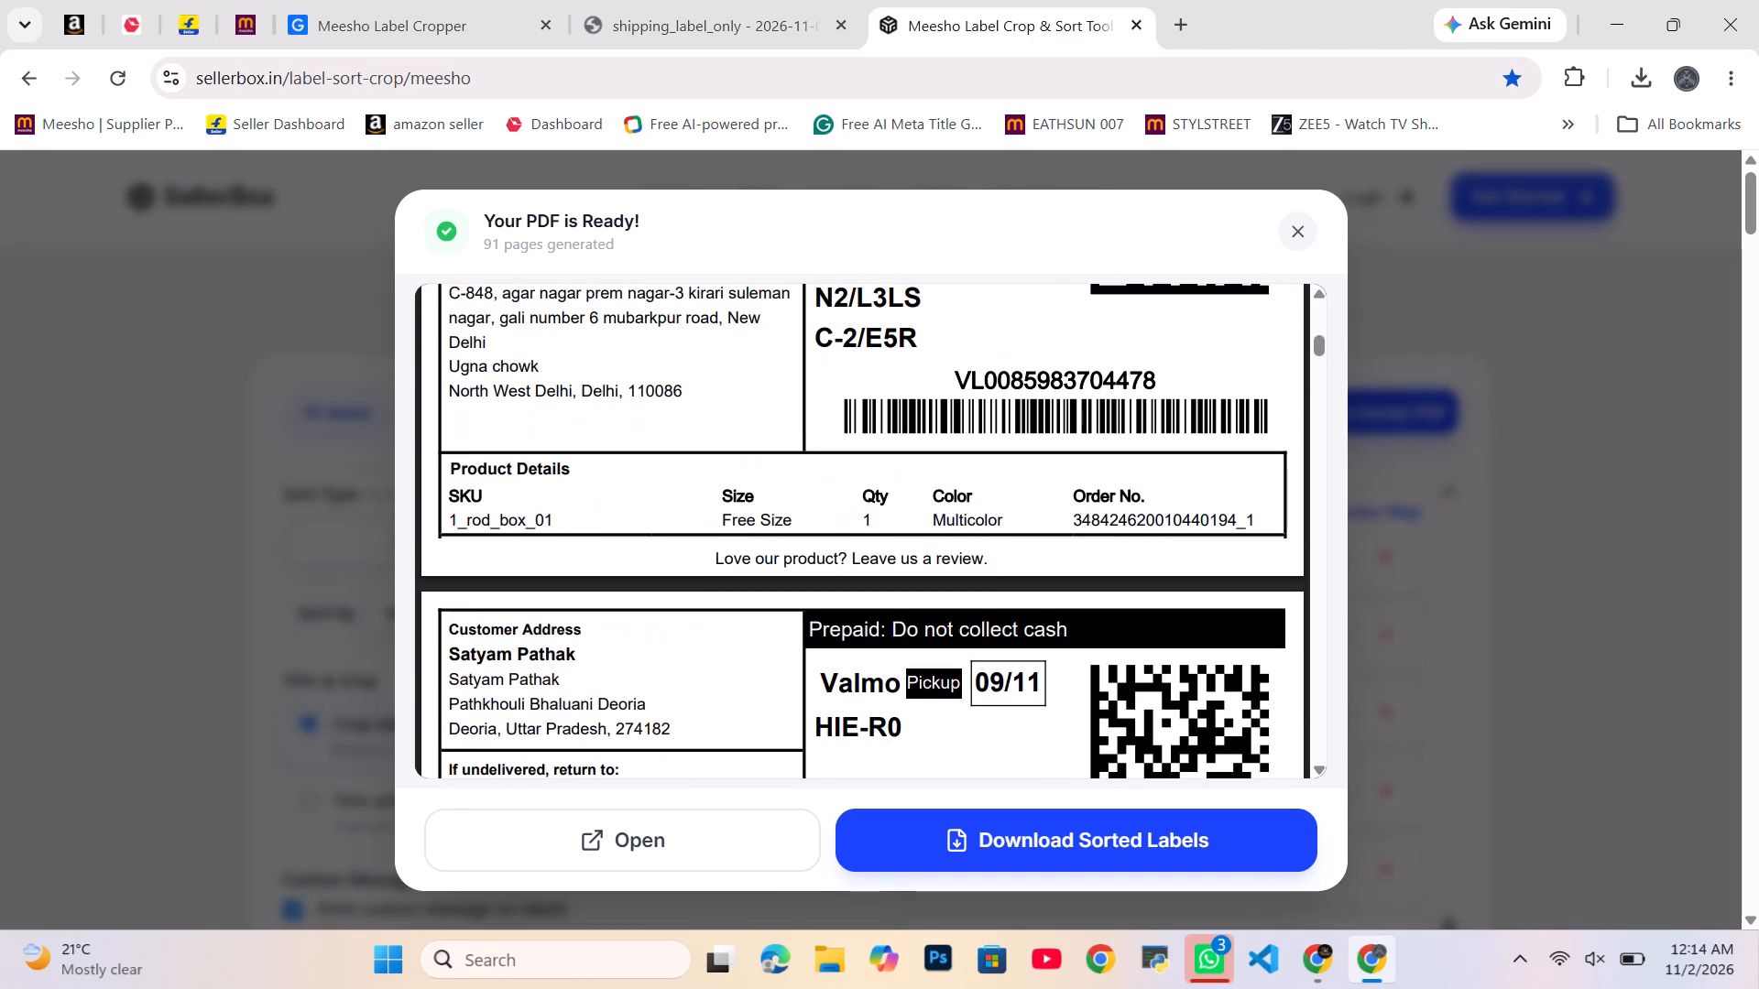
scroll(853, 541, down, 8)
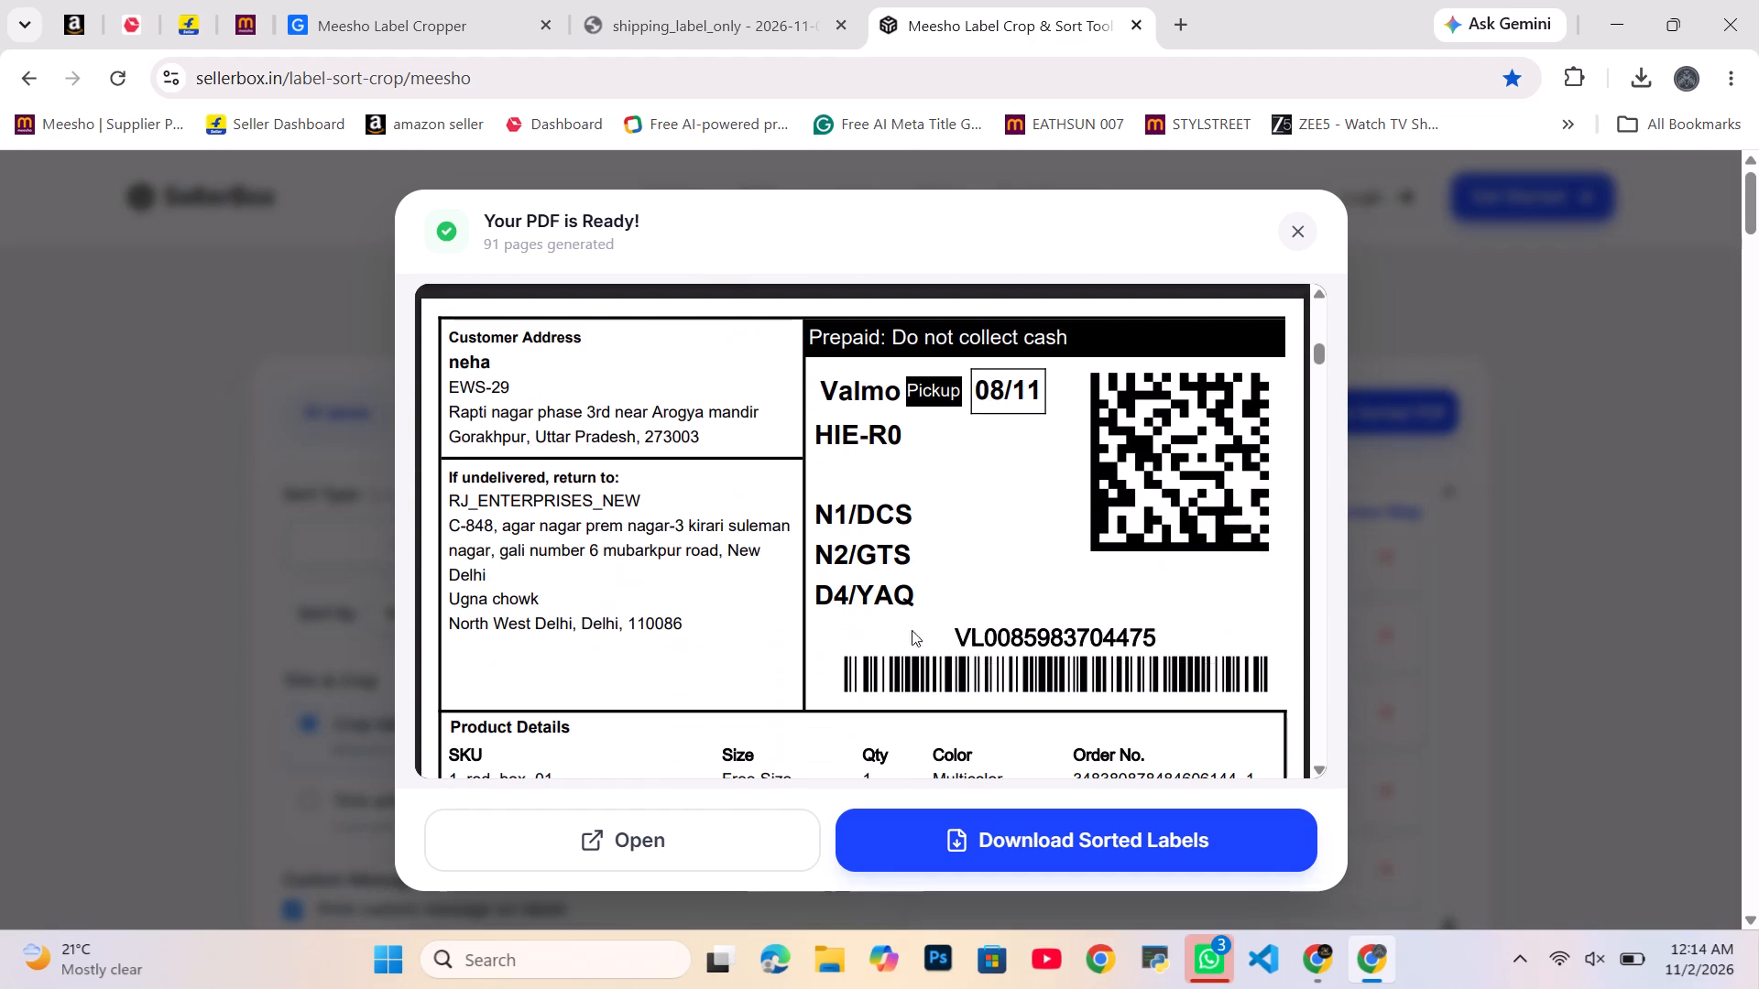
Download the sorted labels PDF and open the downloaded file.
click(1044, 835)
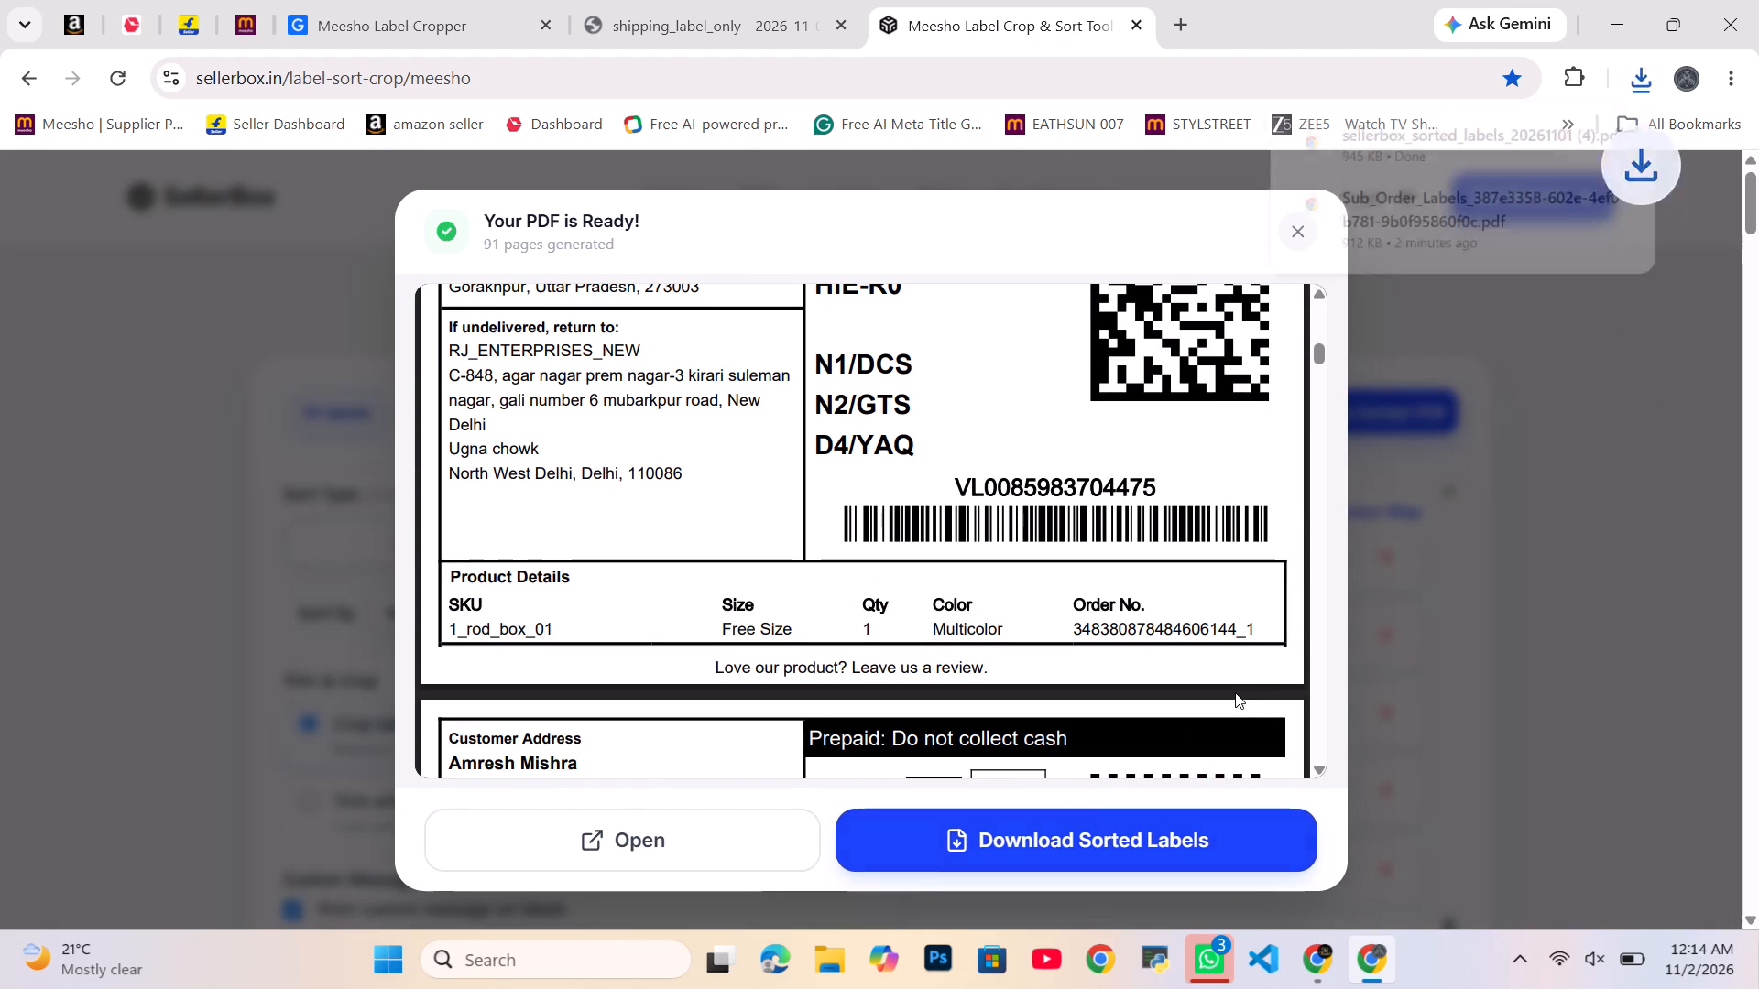
click(1383, 139)
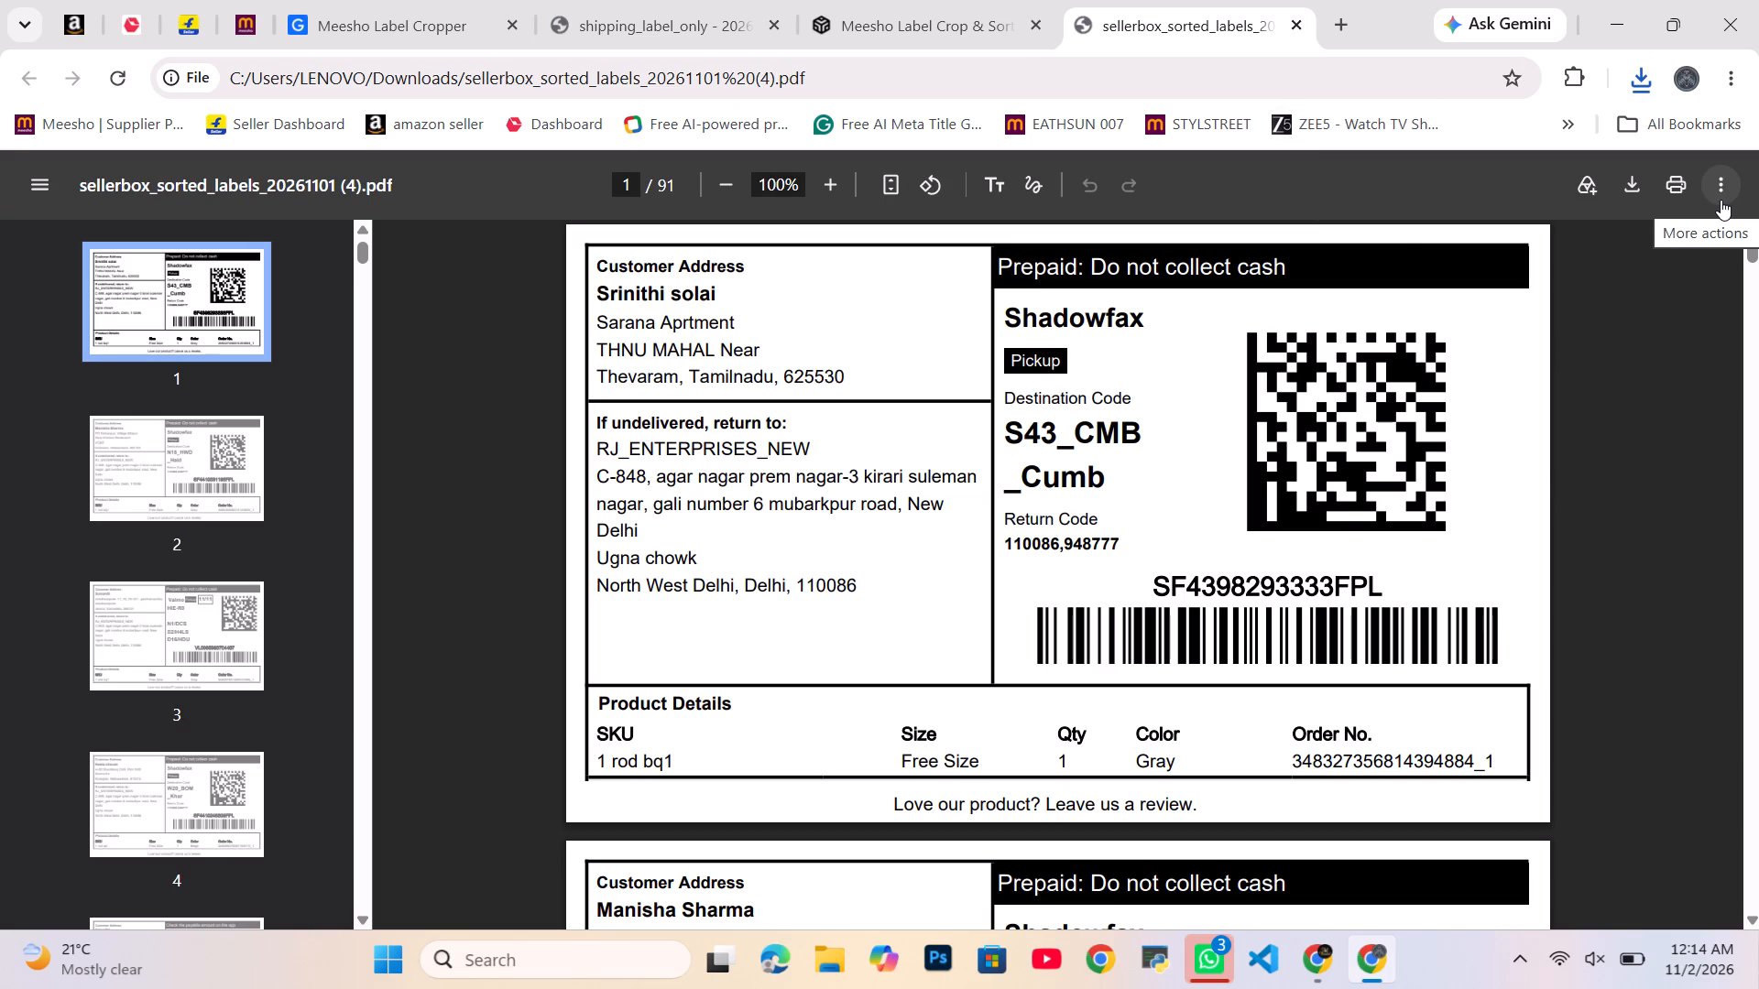
Print one copy of all label pages on the TSC TTP-244 Pro with 3 x 5 paper, fitted to the printable area.
click(1691, 178)
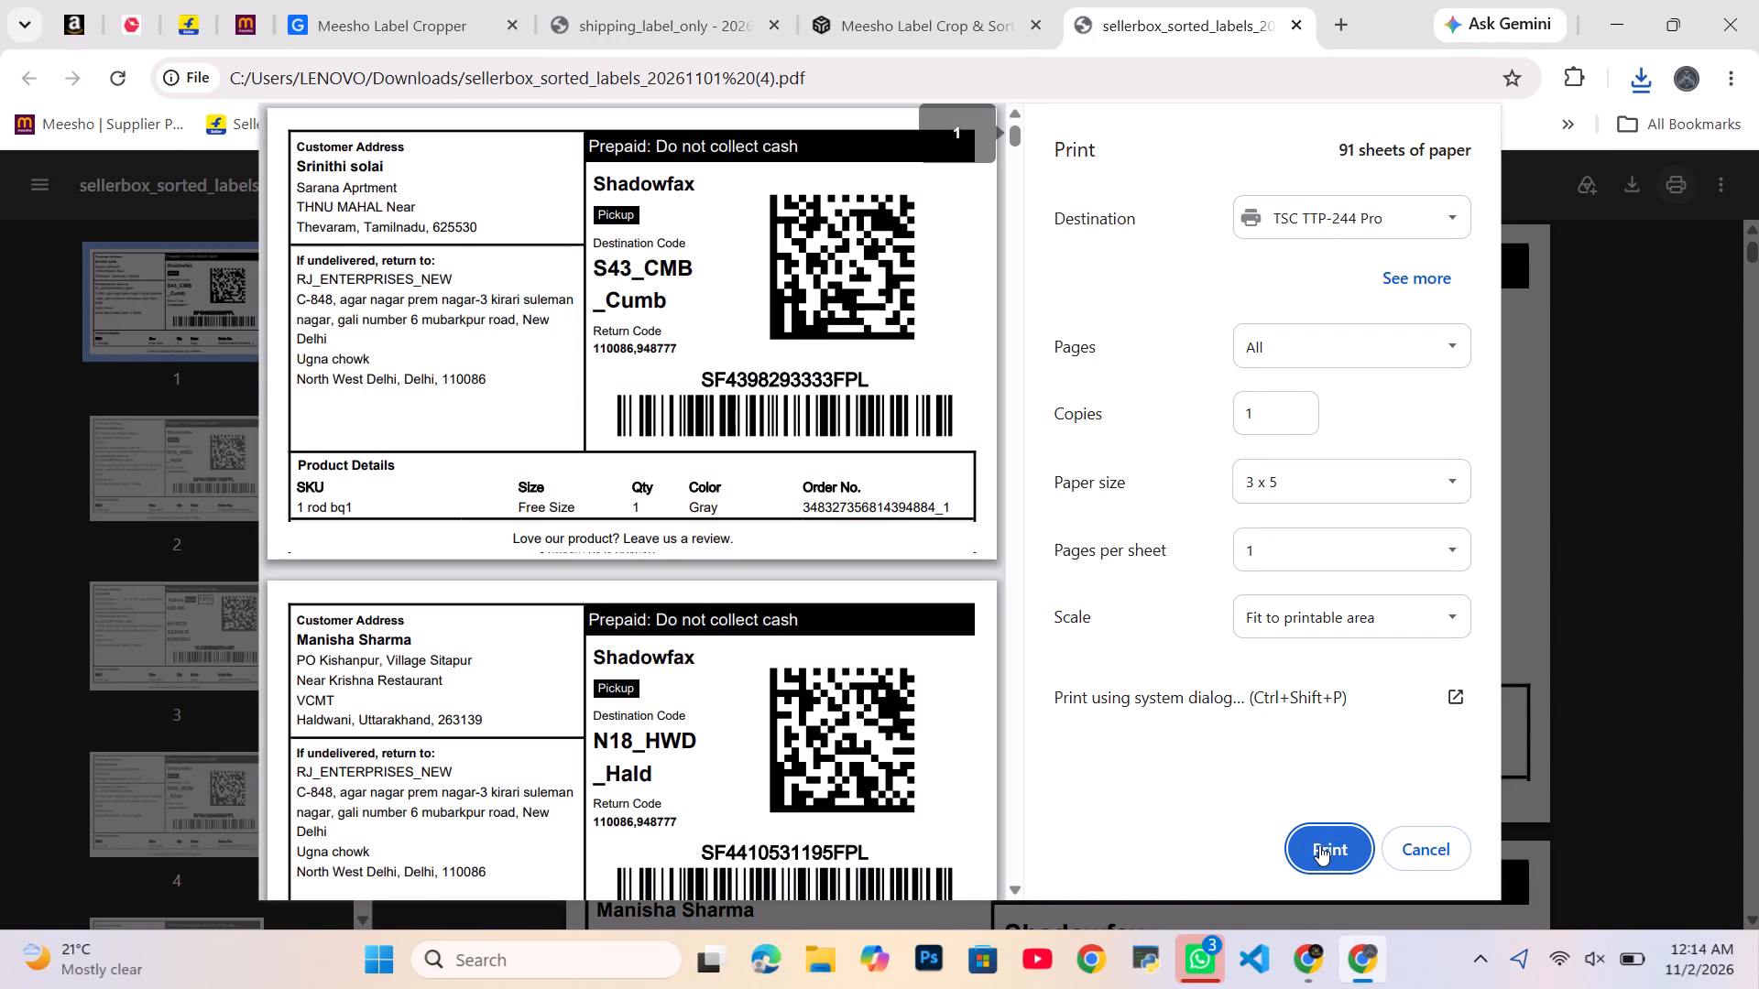
click(1317, 844)
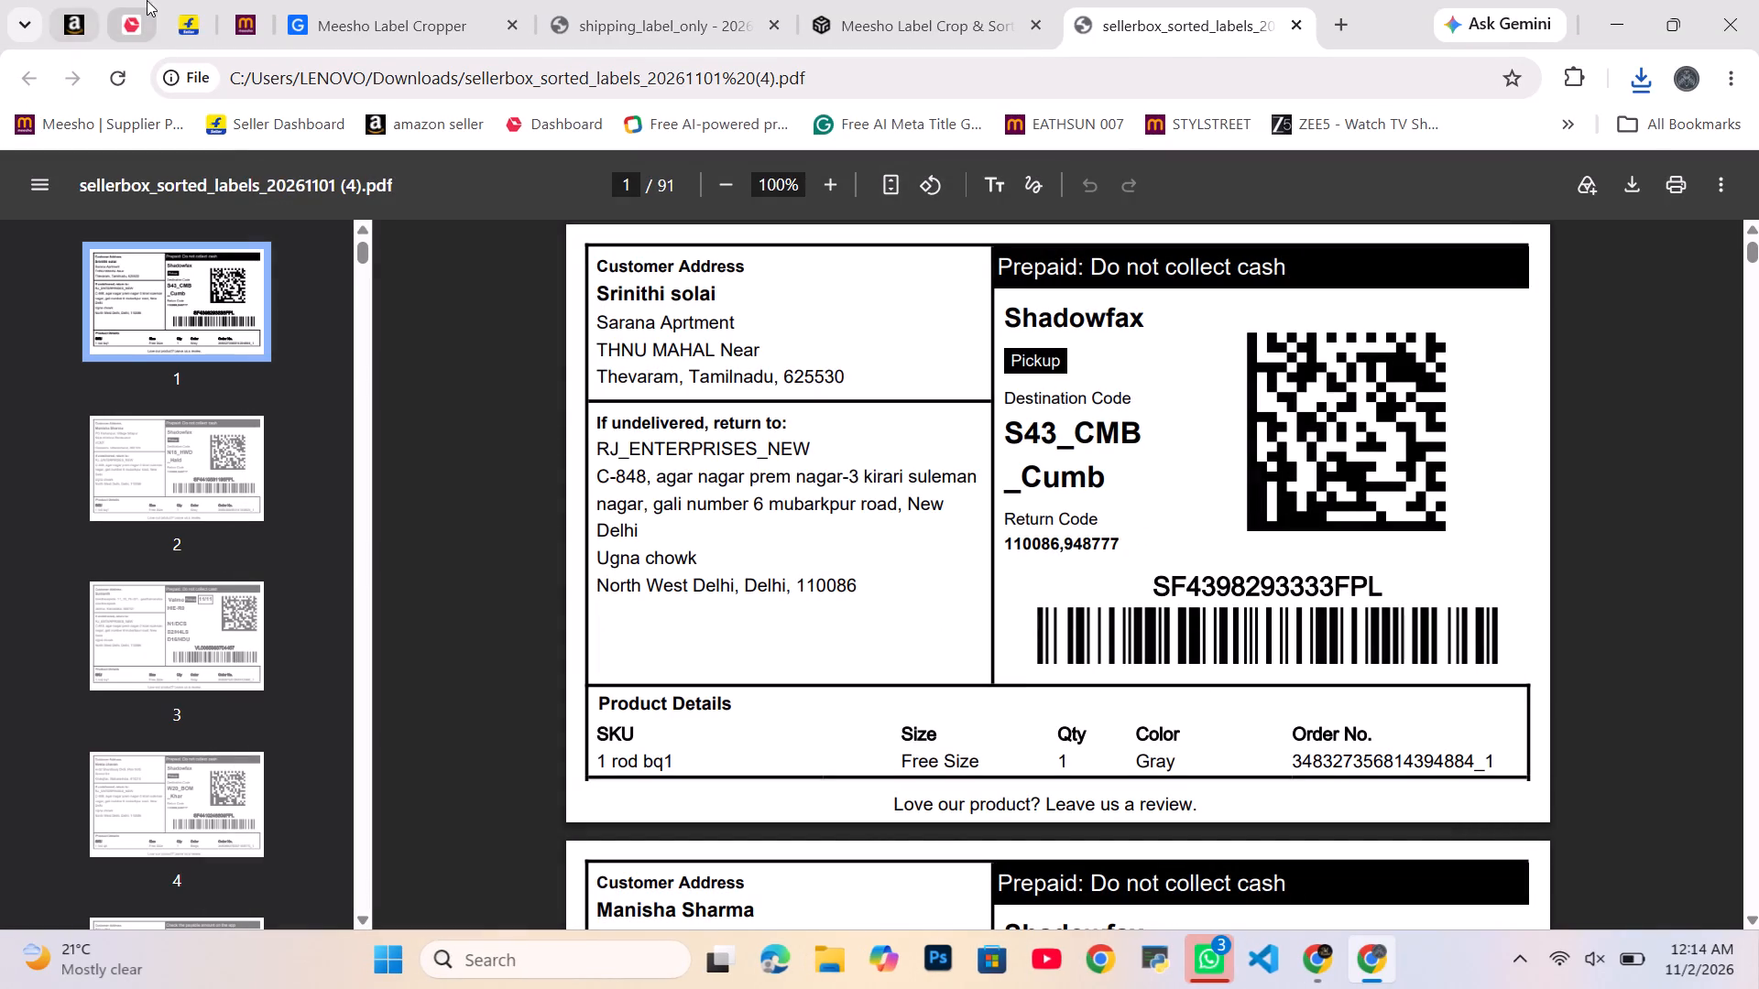
Switch to the Snapdeal seller dashboard and look through its orders and sales summary and account health sections.
click(138, 11)
scroll(543, 349, down, 5)
scroll(868, 624, up, 4)
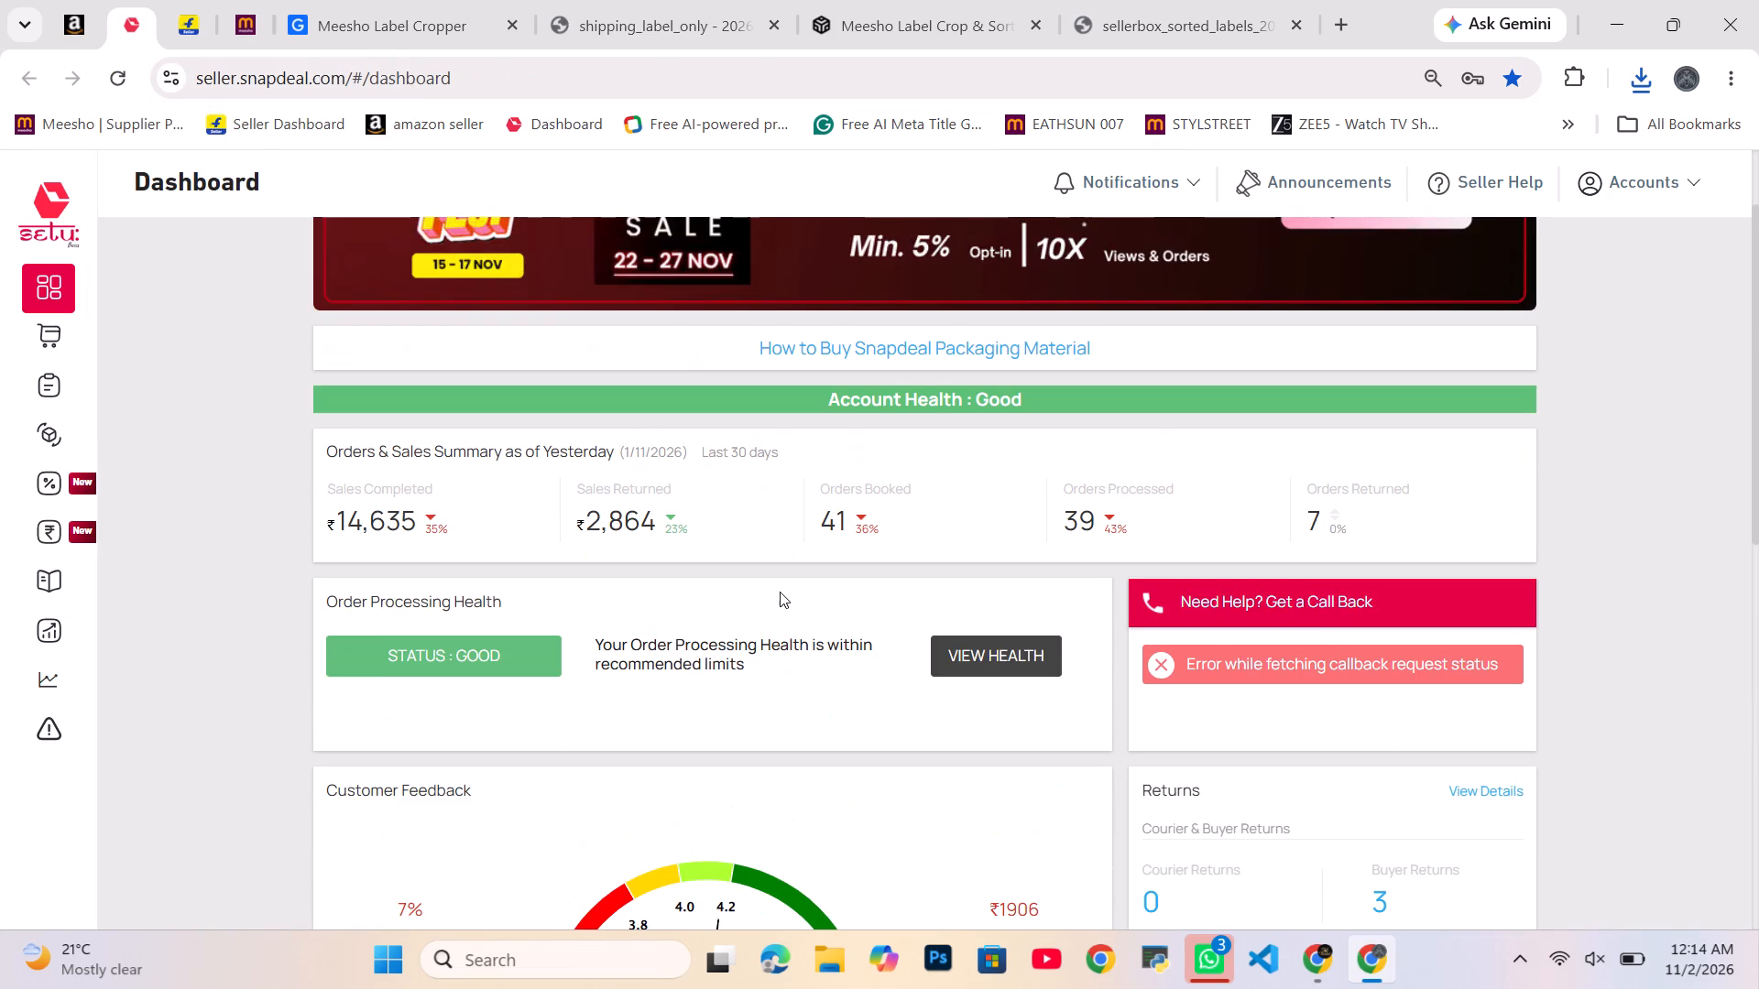
scroll(780, 592, down, 2)
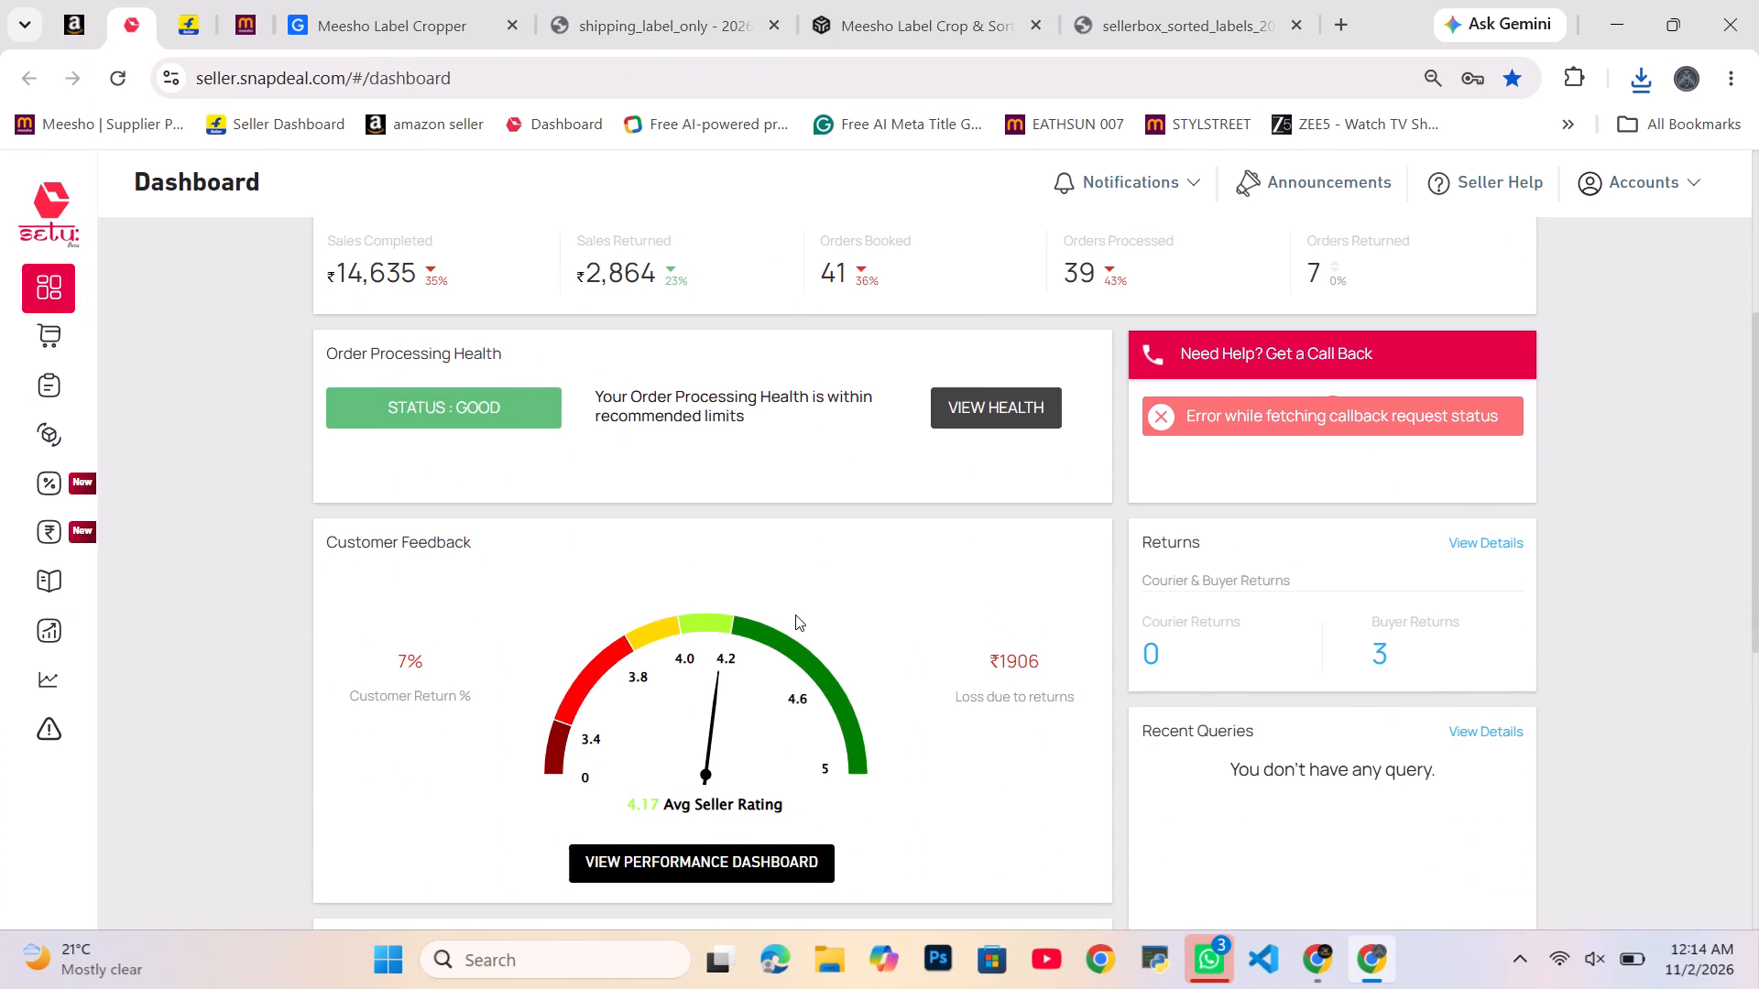
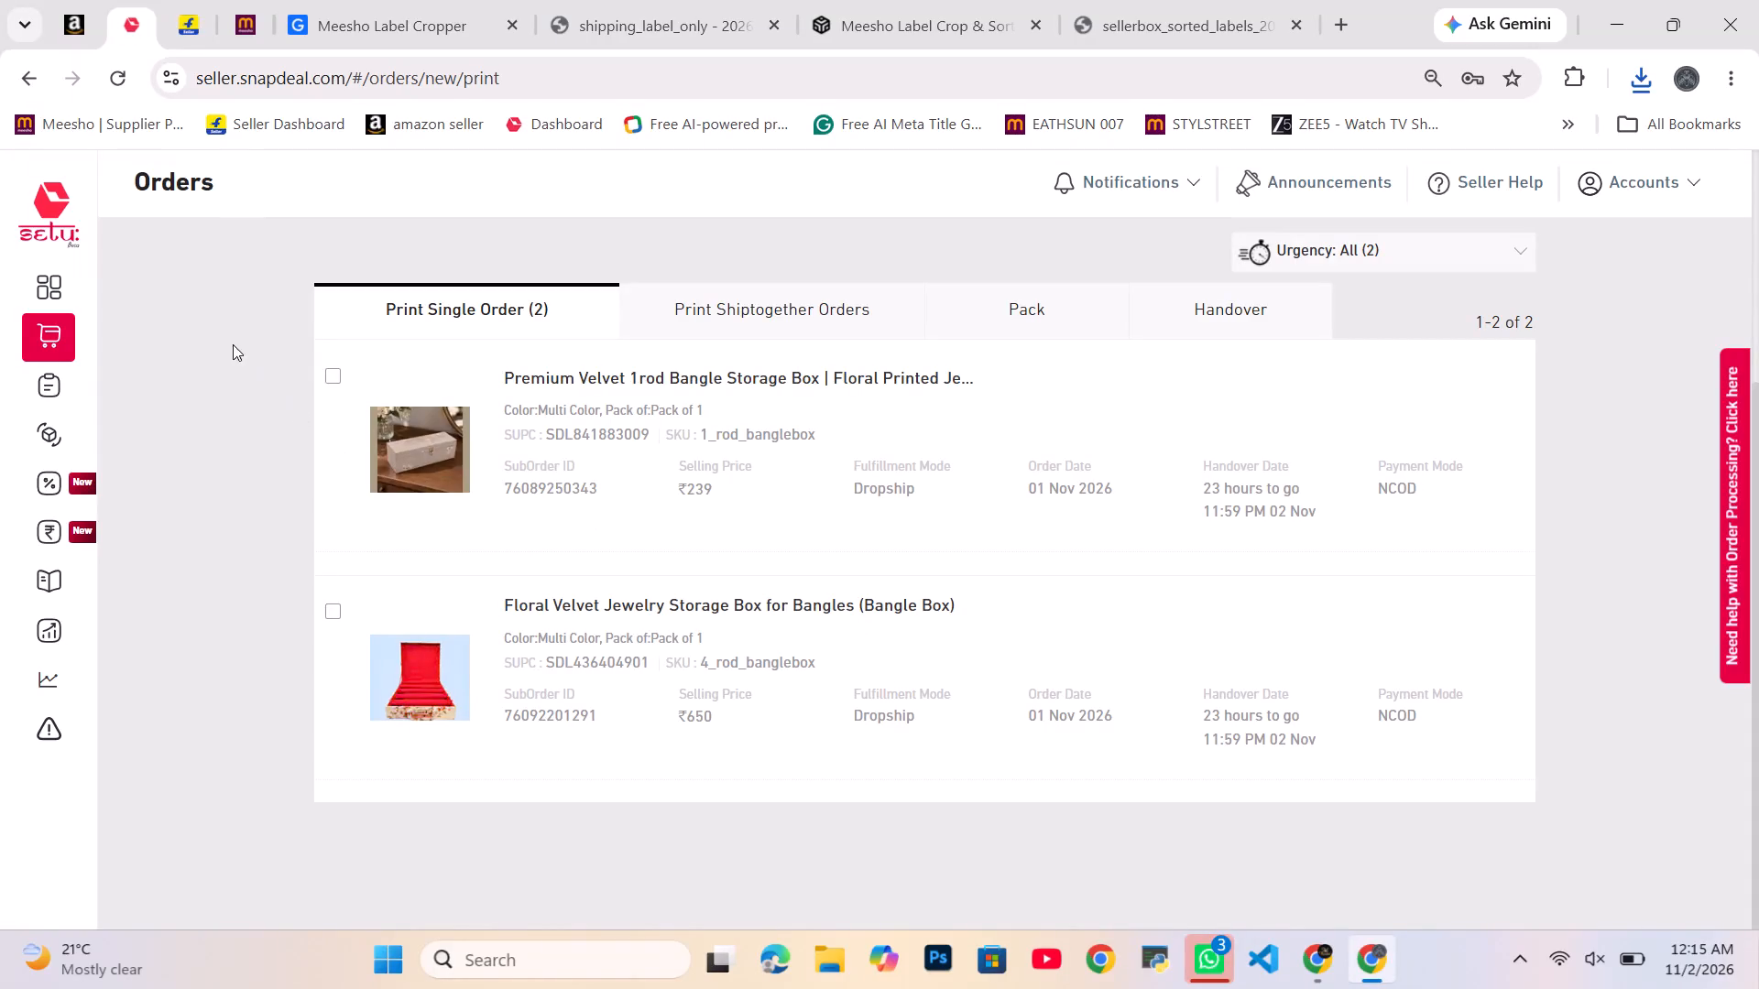
Print the invoice labels for all pending Snapdeal single orders and save the resulting PDF to Downloads.
click(331, 380)
scroll(371, 410, up, 3)
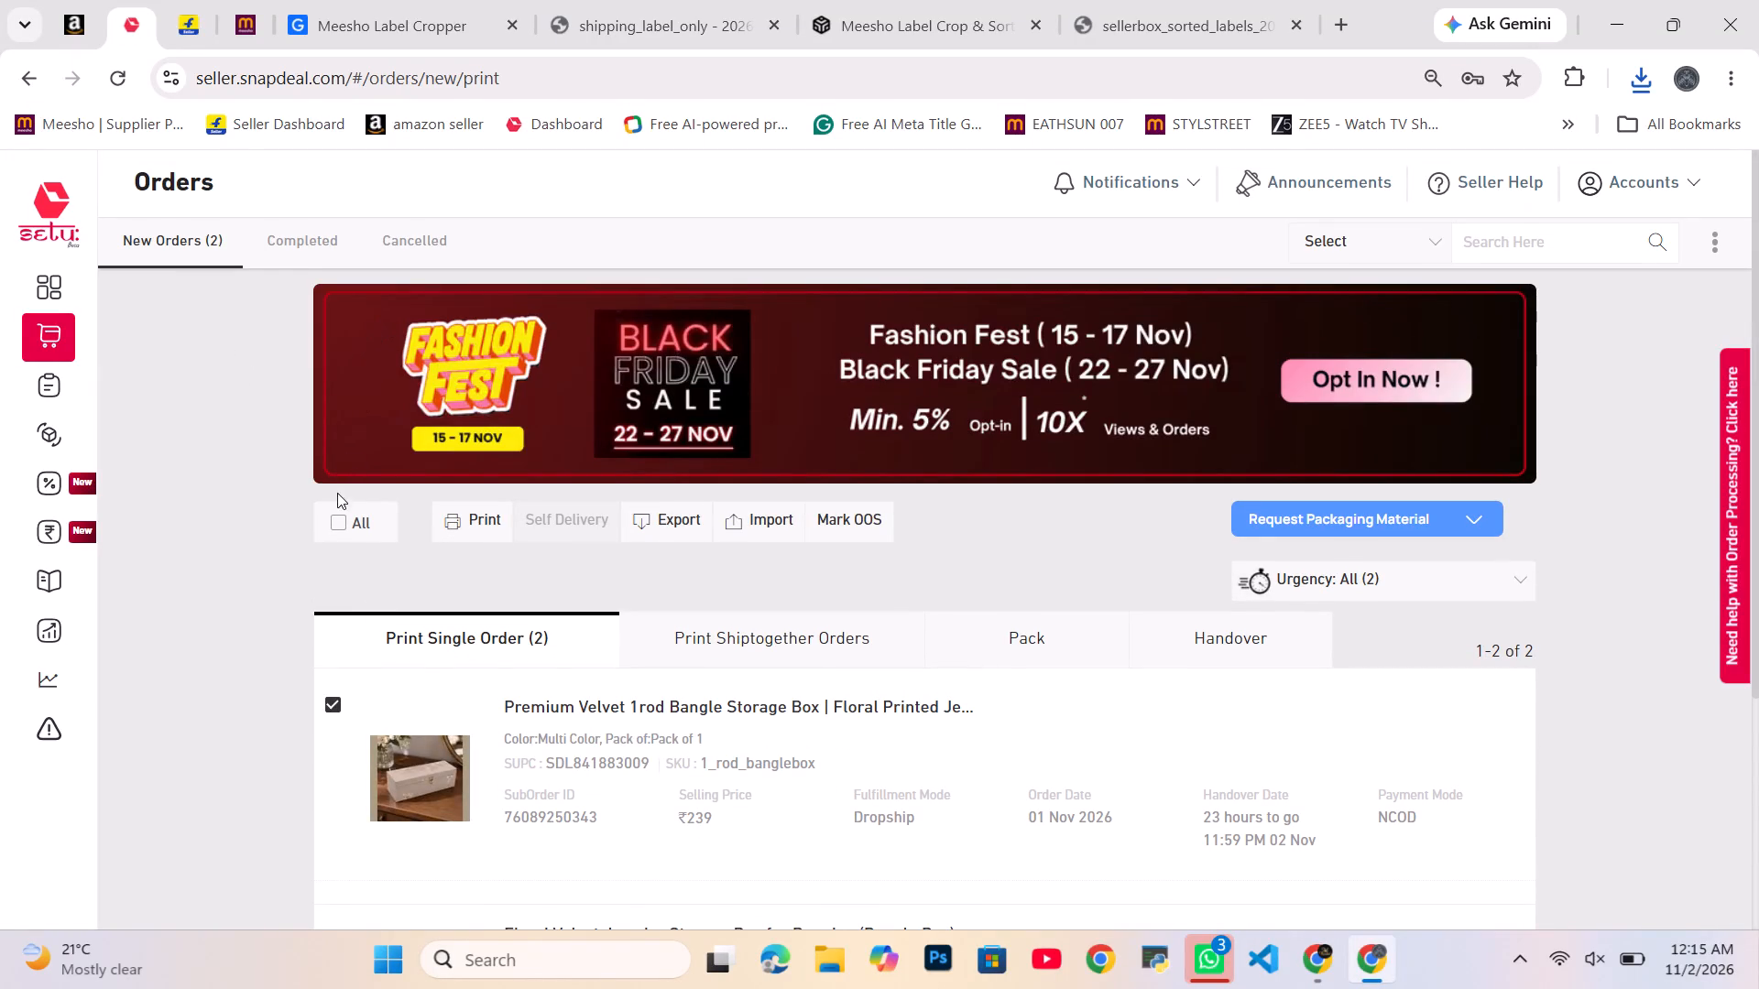
click(334, 527)
click(475, 521)
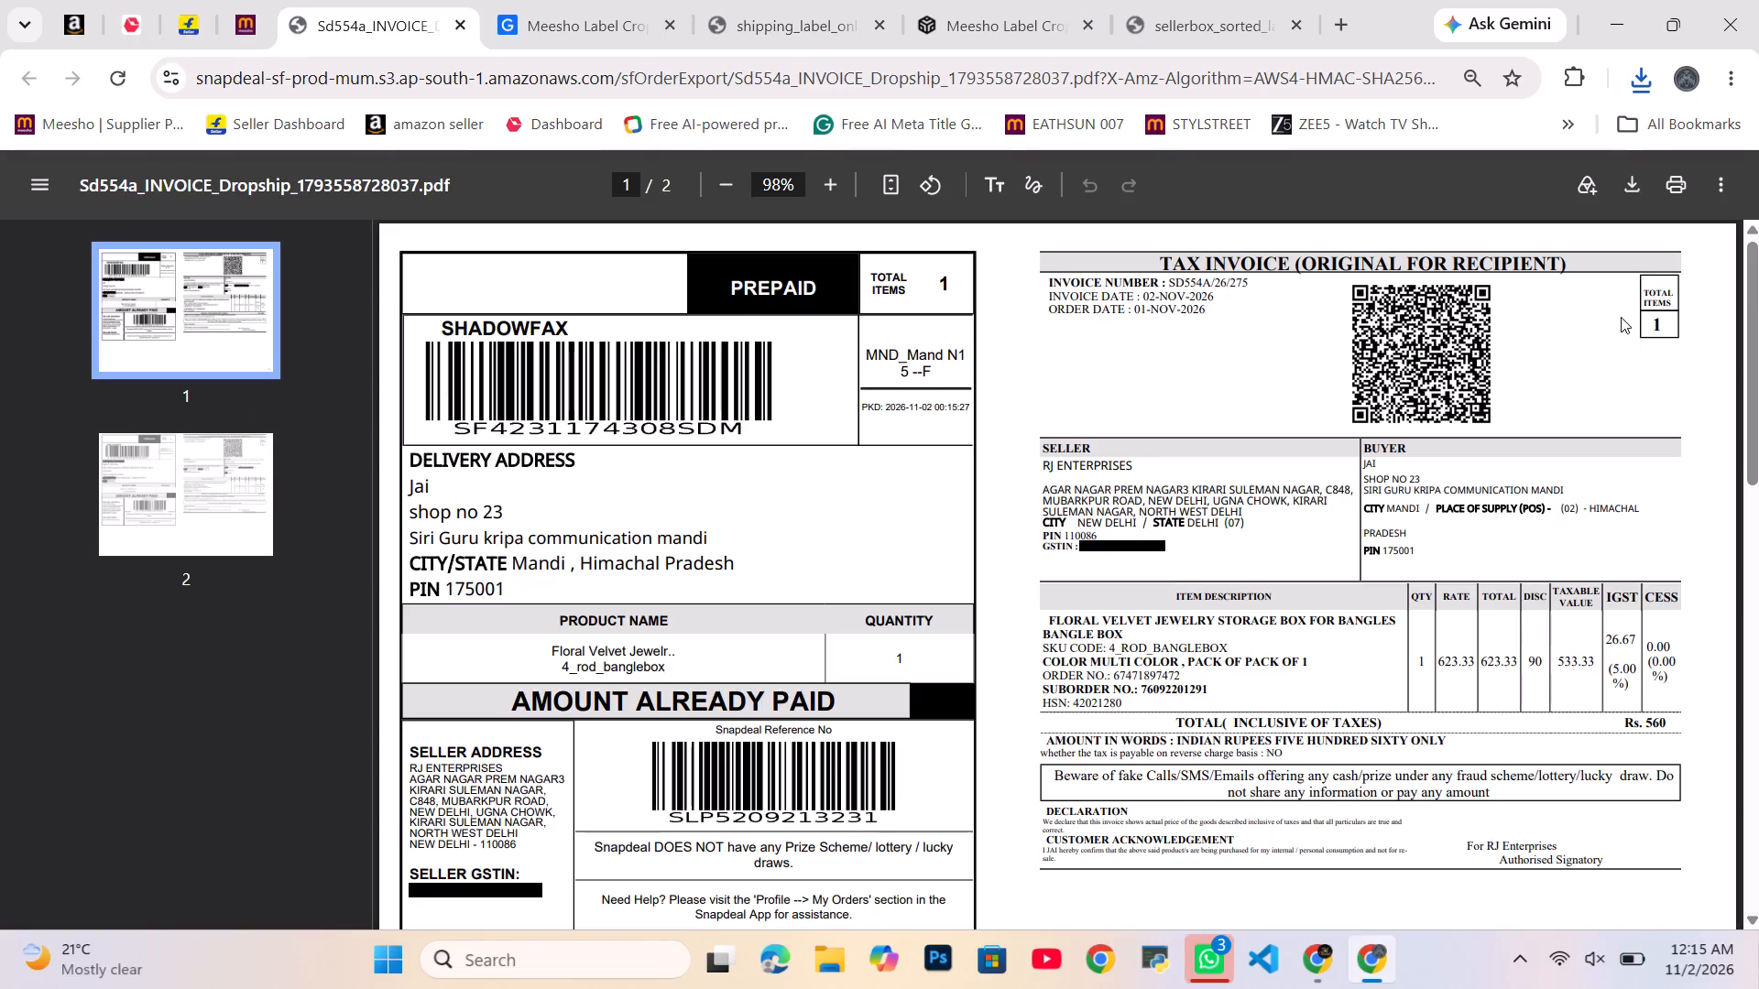
click(1624, 188)
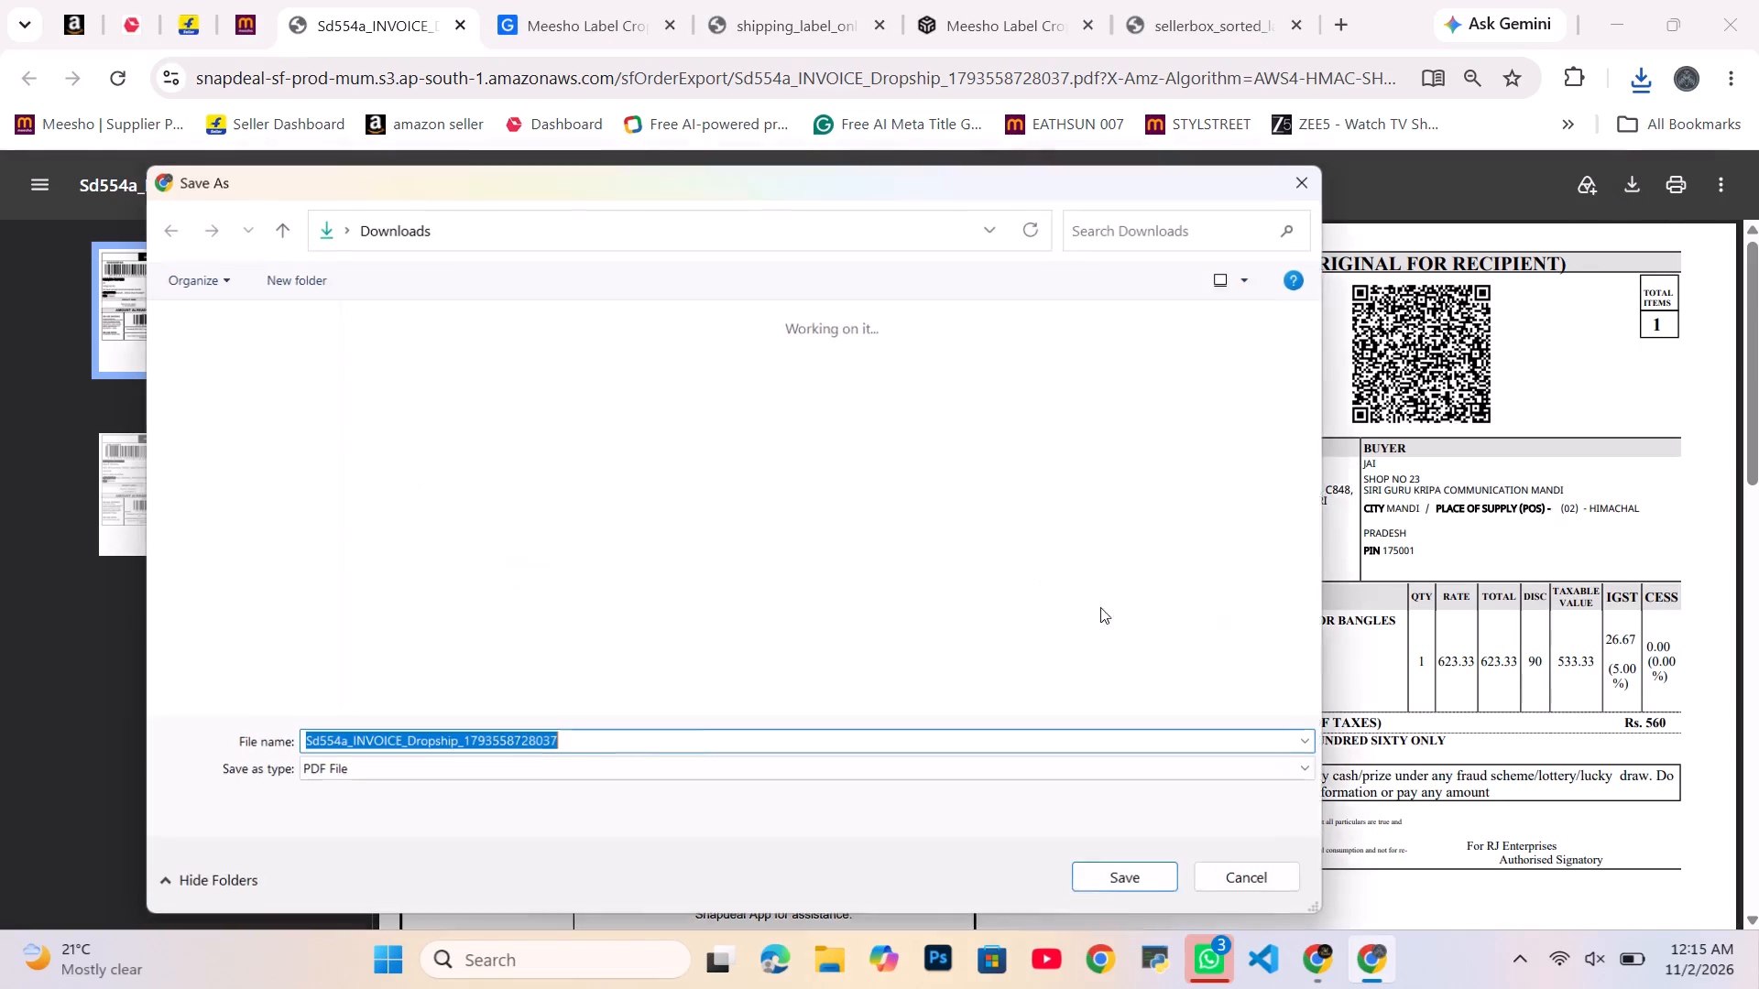
click(1151, 884)
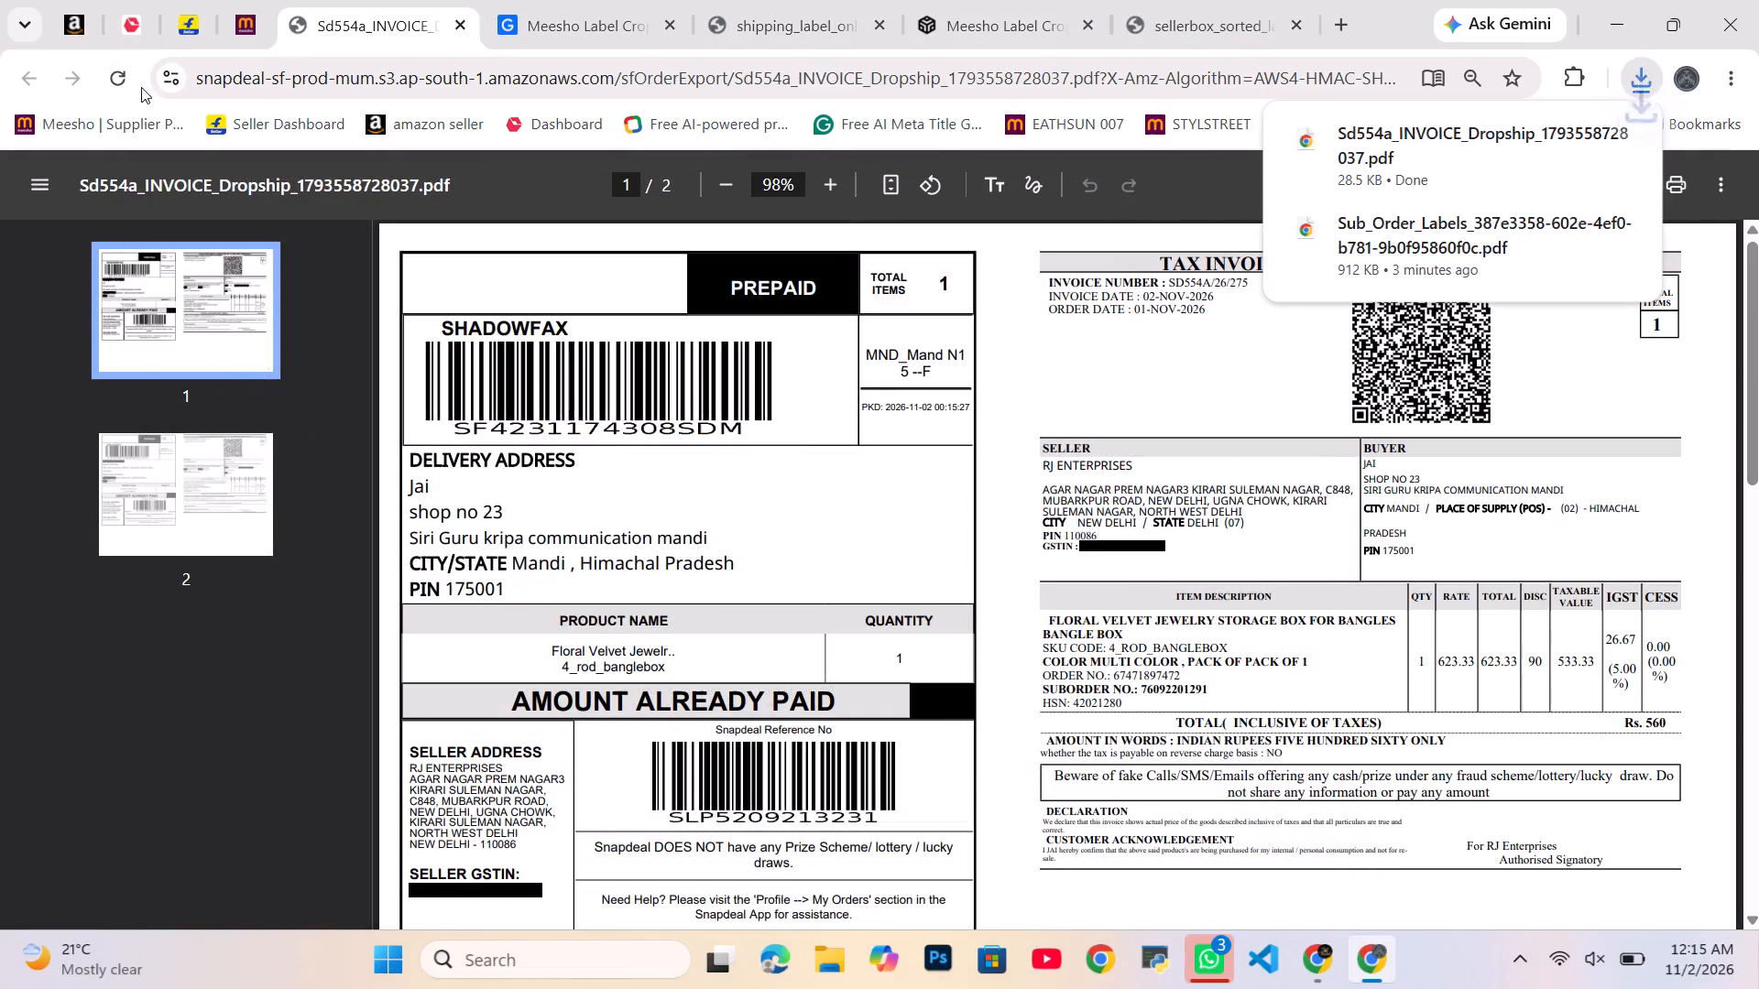
Add the packed DELHIVERY_ESSENTIAL package to the manifest in the Snapdeal orders.
click(155, 35)
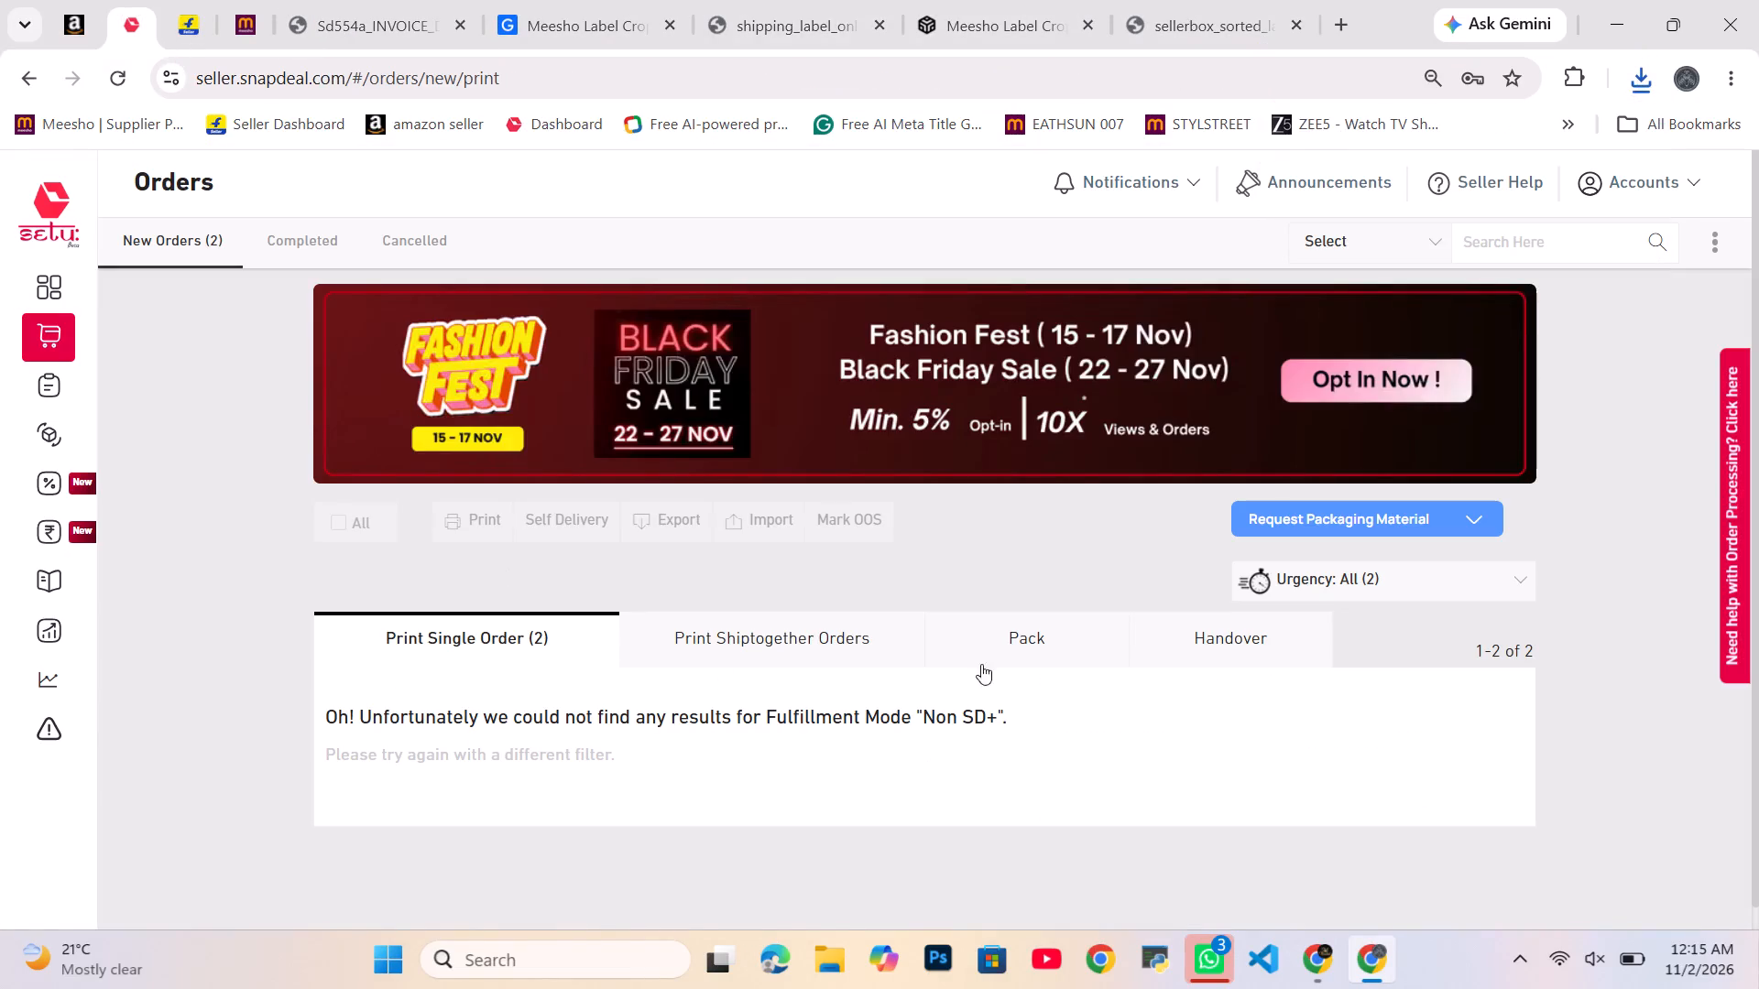
click(1010, 642)
scroll(464, 675, down, 1)
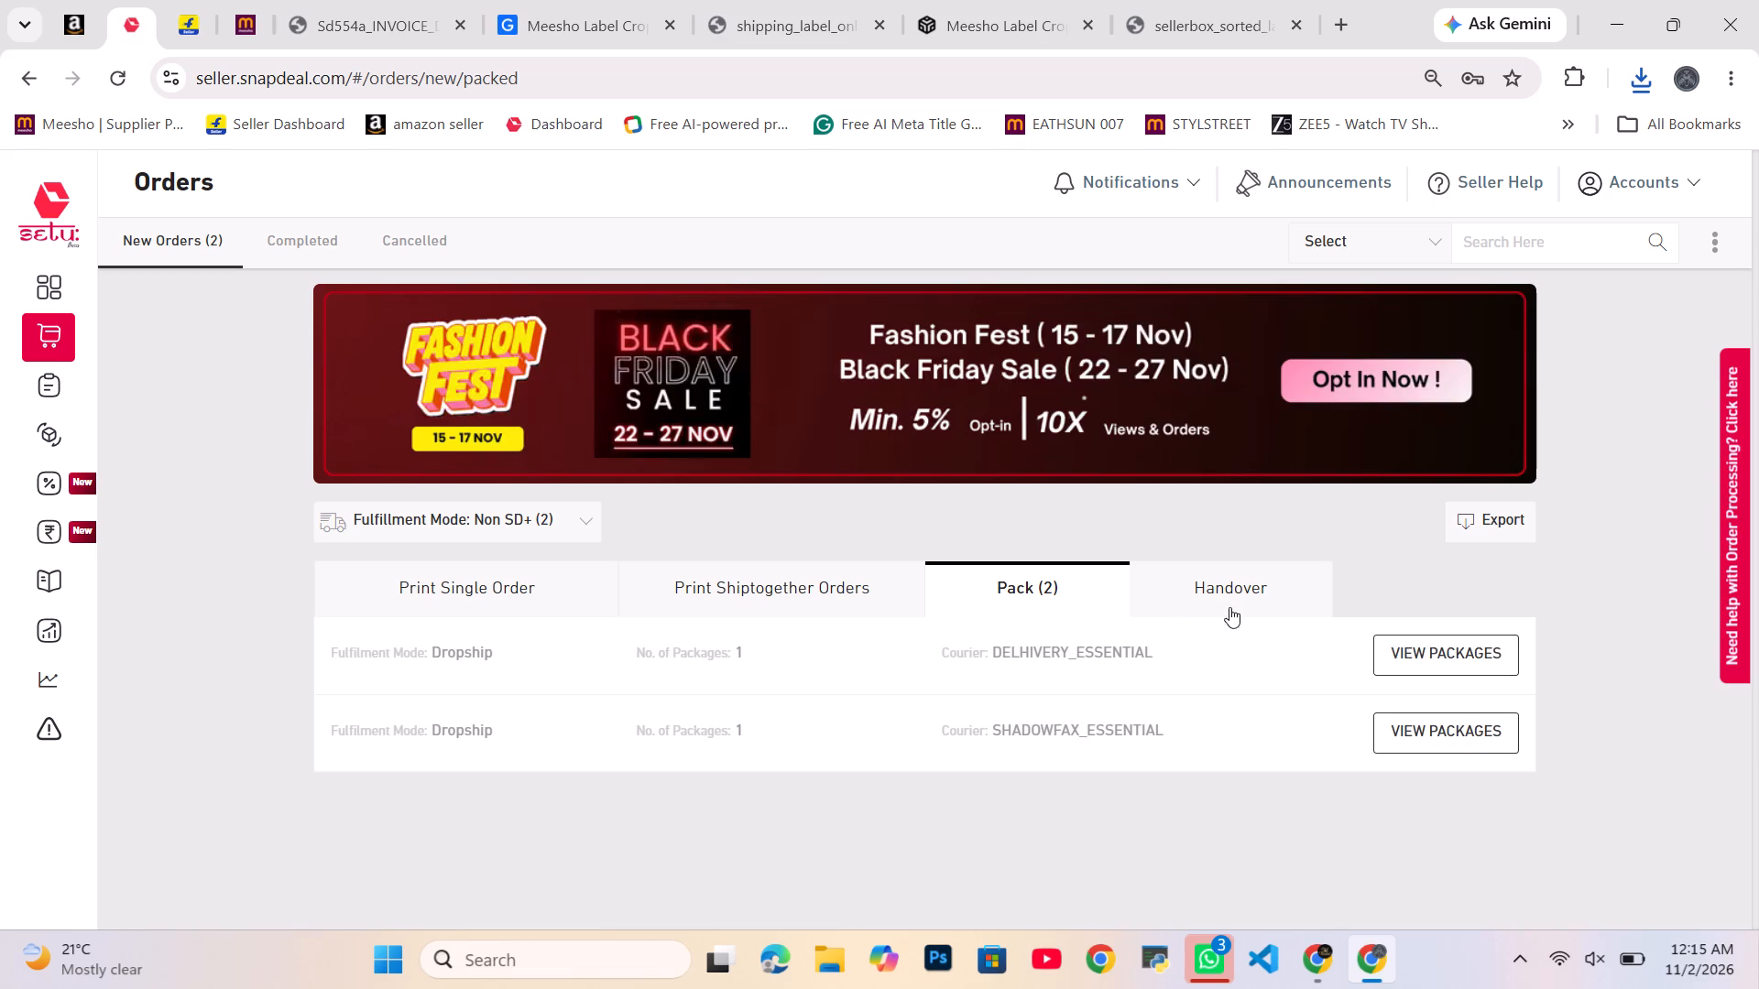
click(1426, 642)
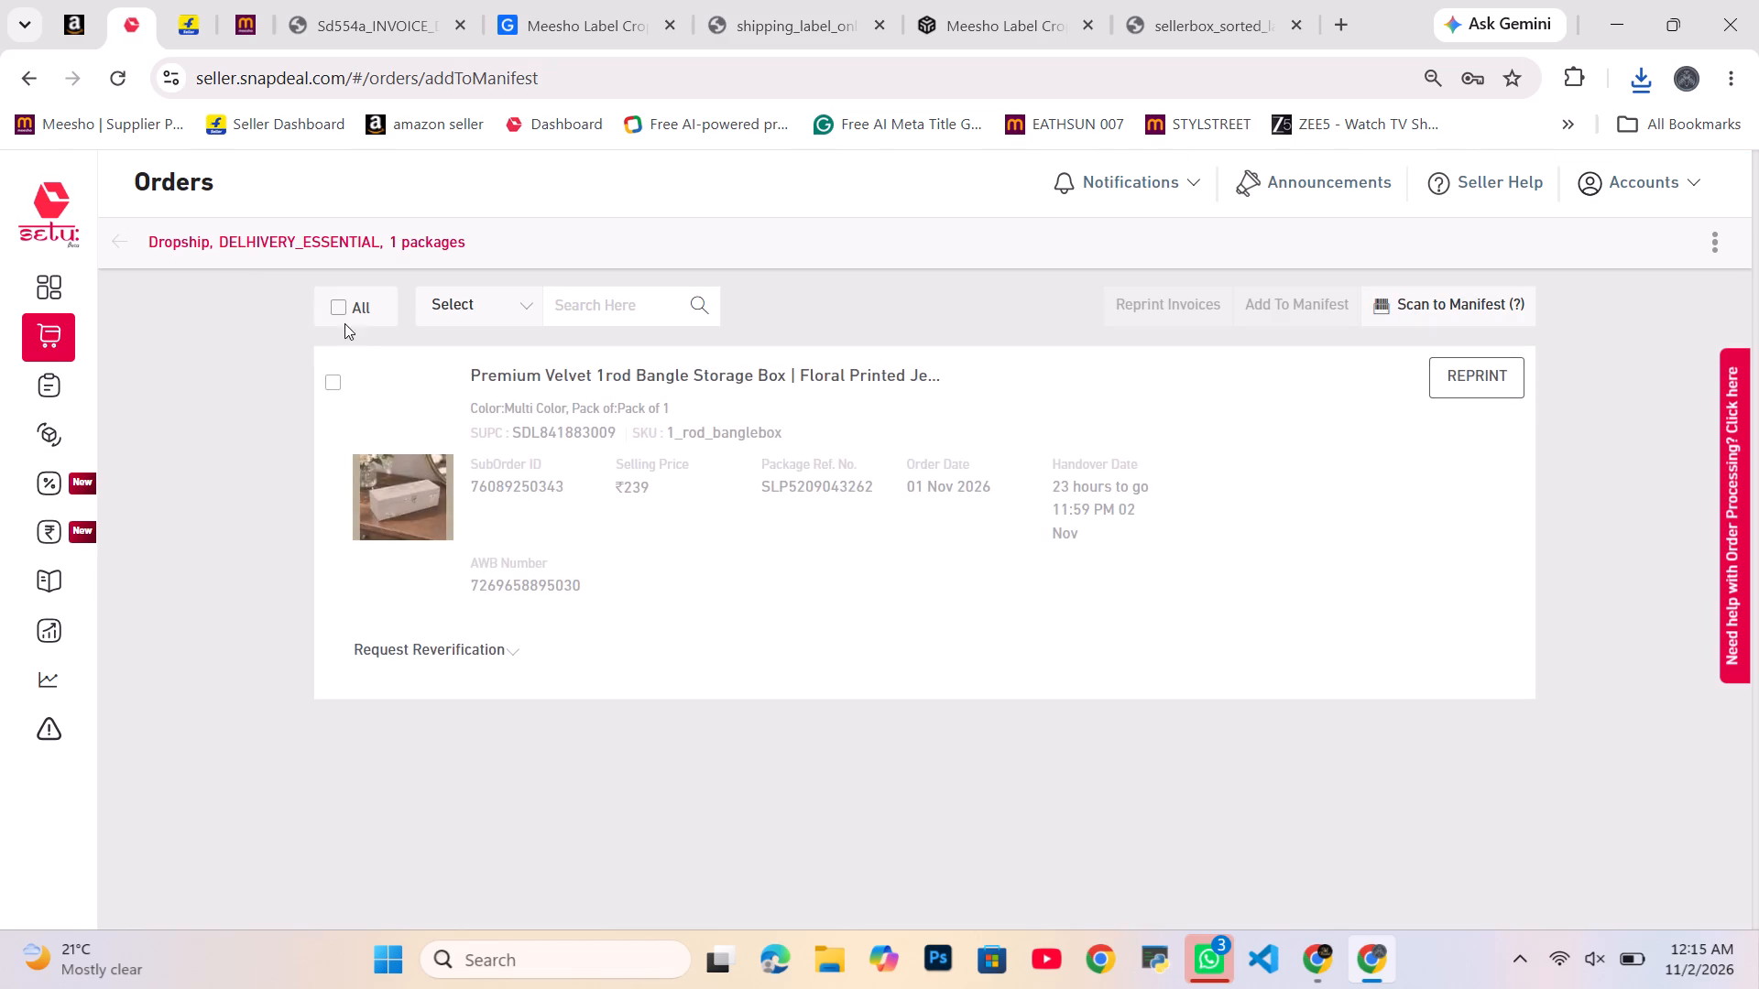
click(338, 312)
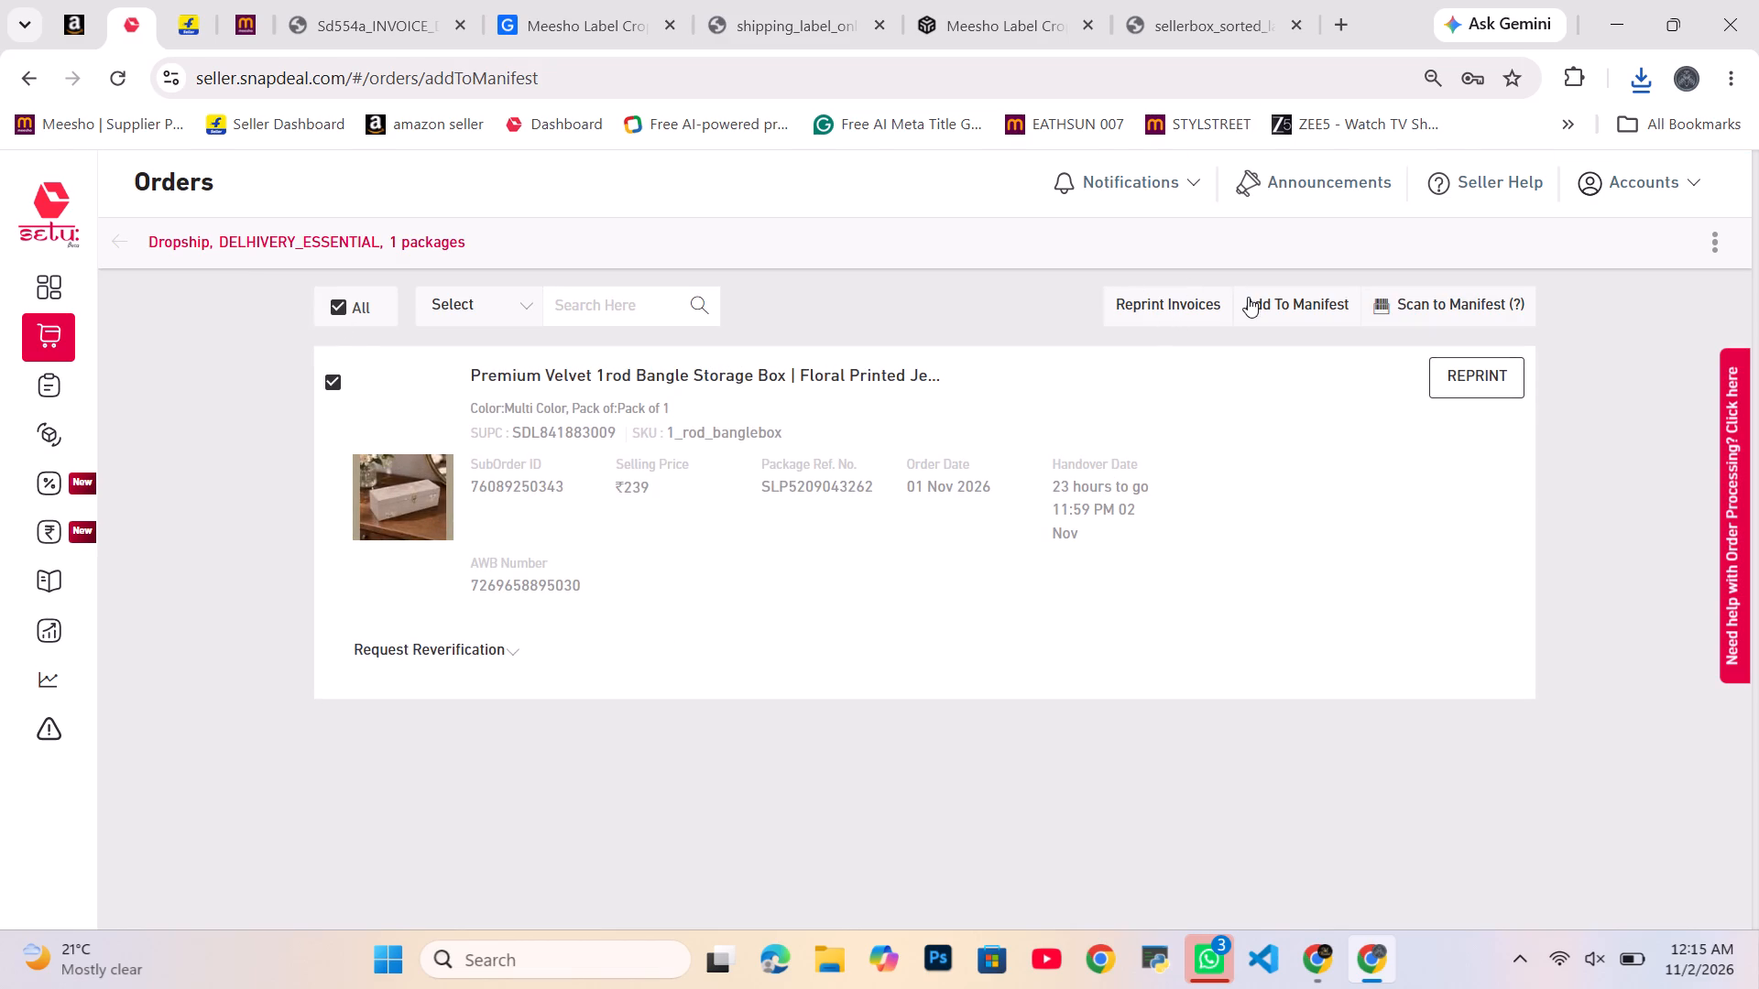
click(1258, 299)
click(1087, 614)
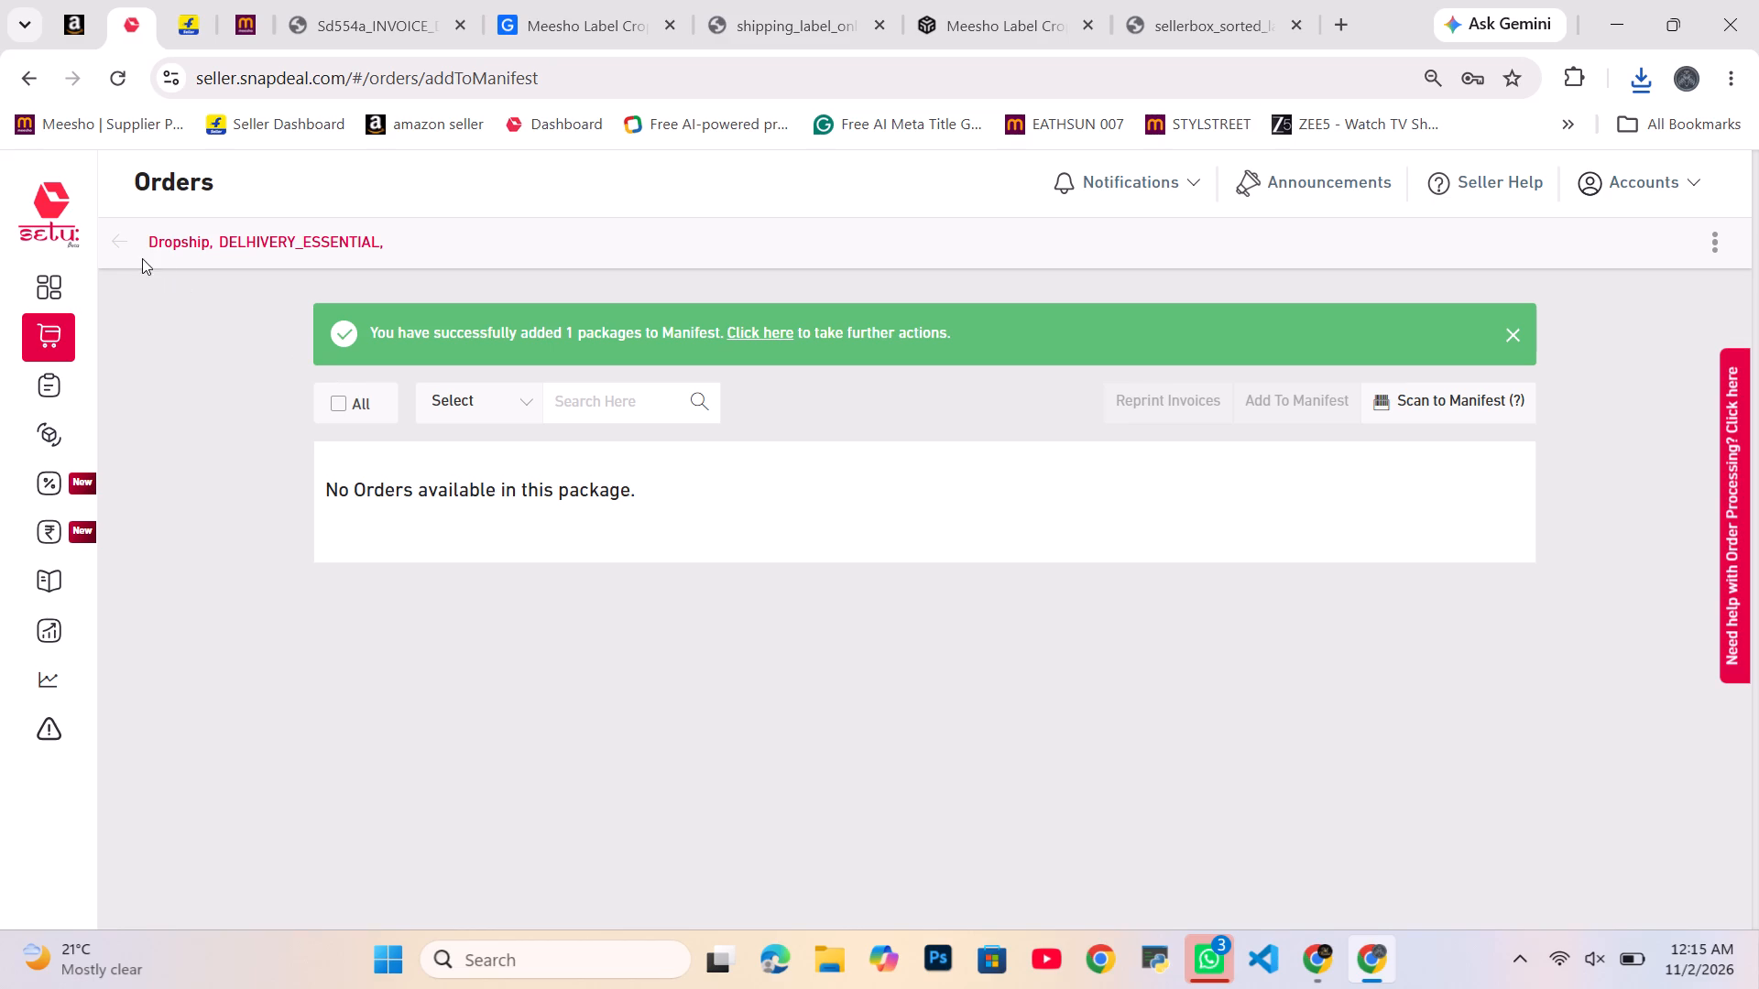
Add the packed SHADOWFAX_ESSENTIAL package to the manifest.
click(118, 245)
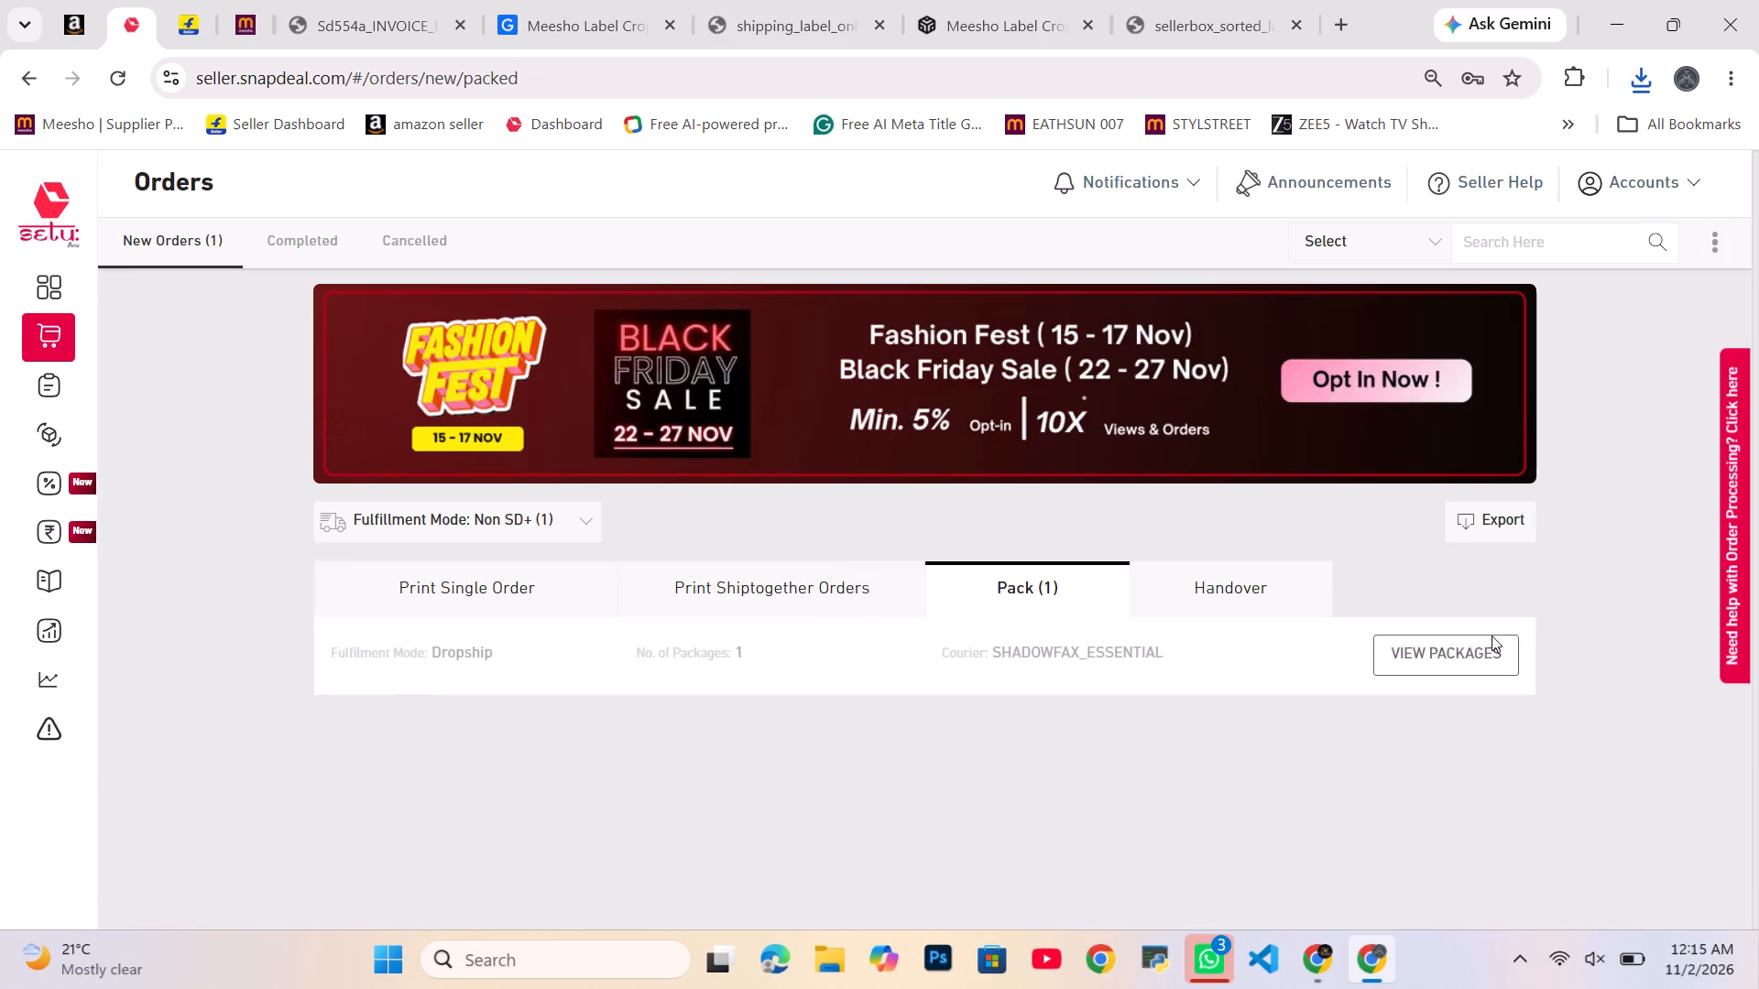
click(1472, 640)
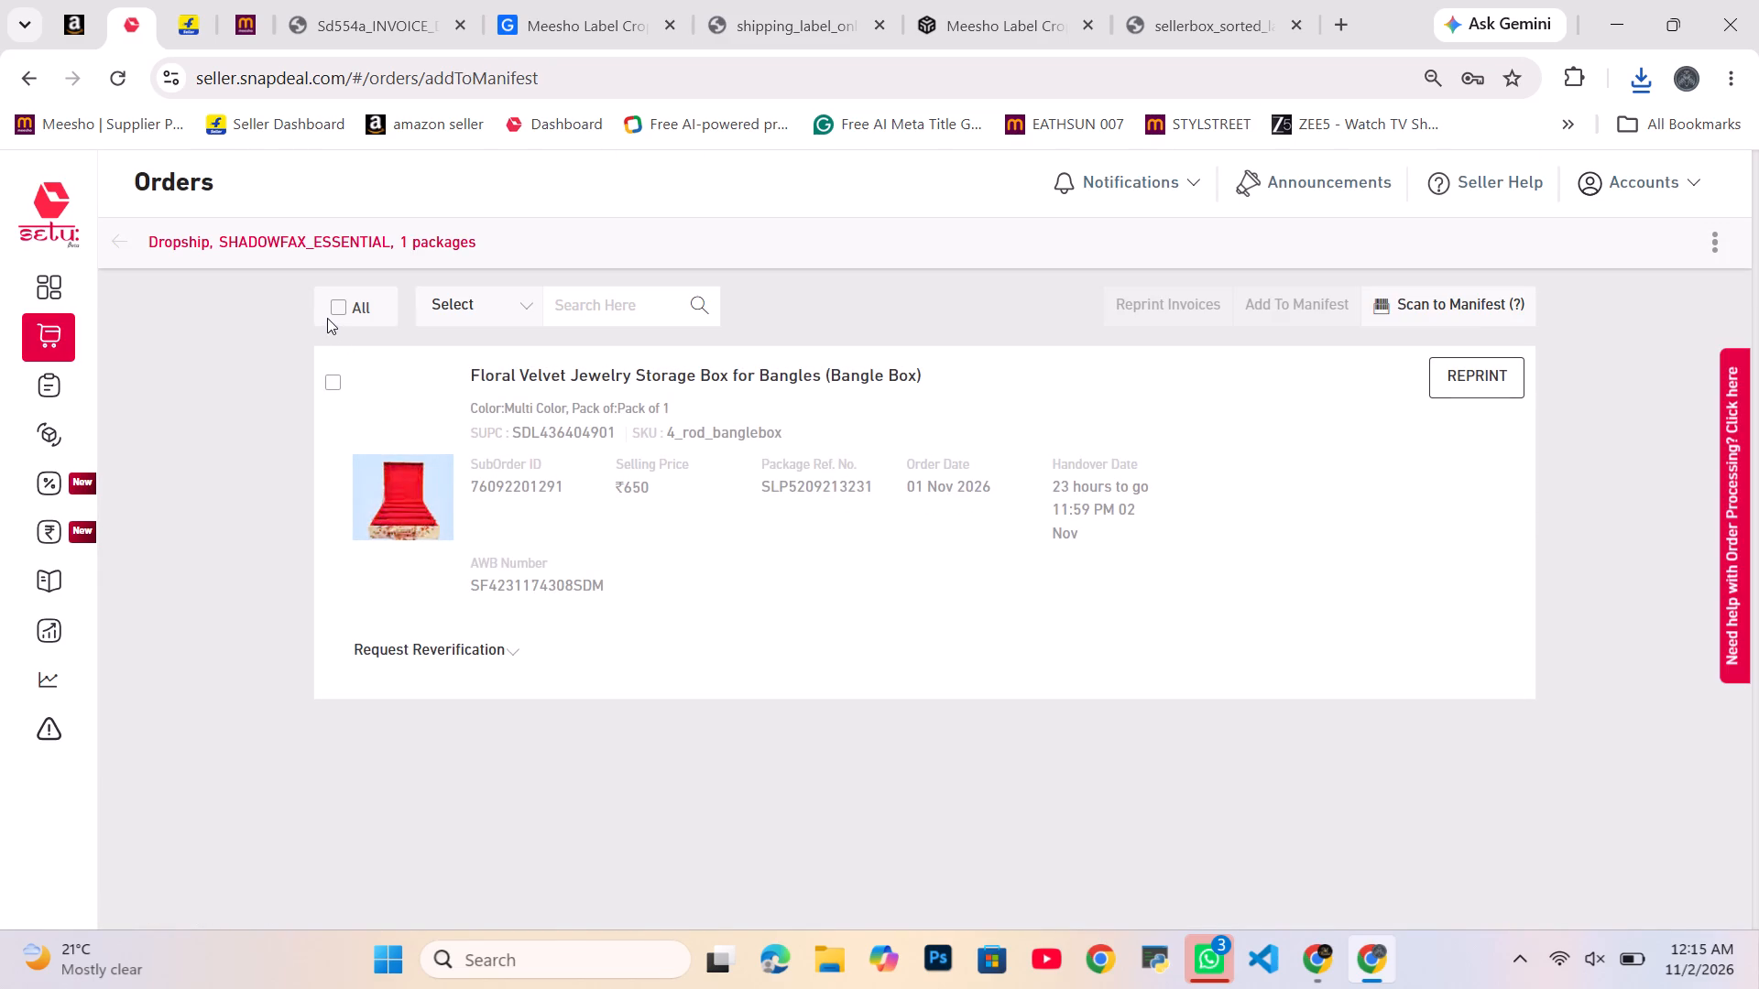
click(340, 308)
click(1279, 300)
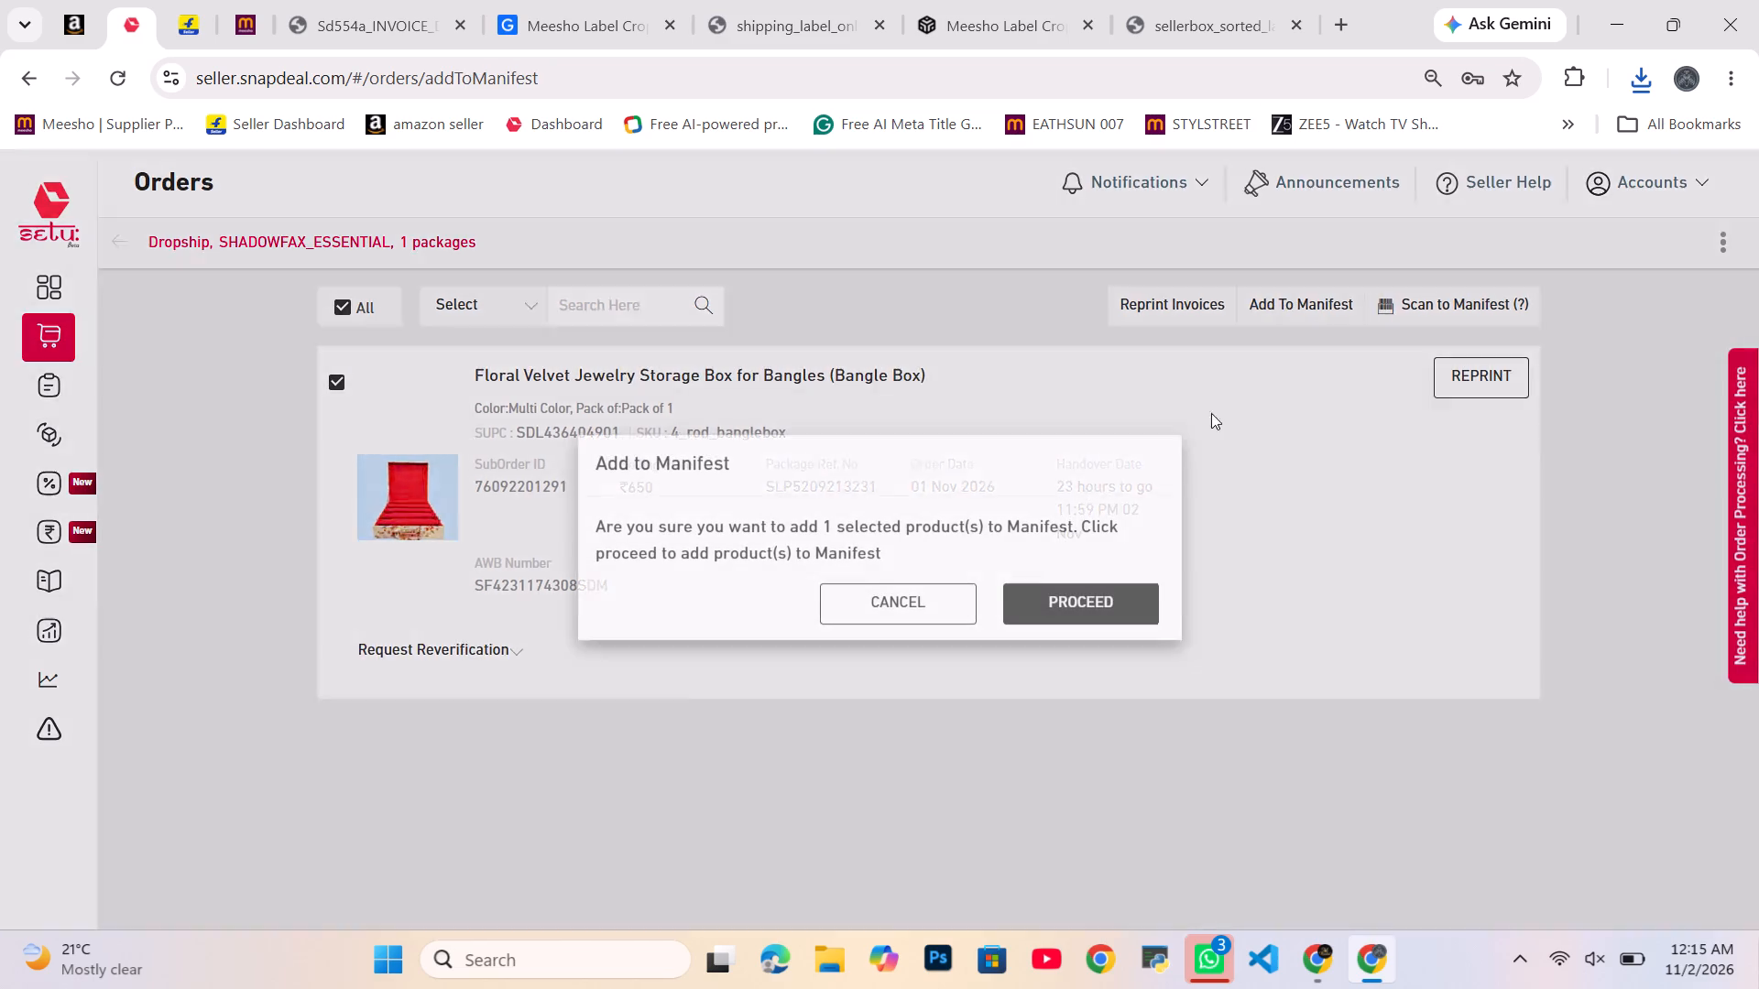
click(1114, 595)
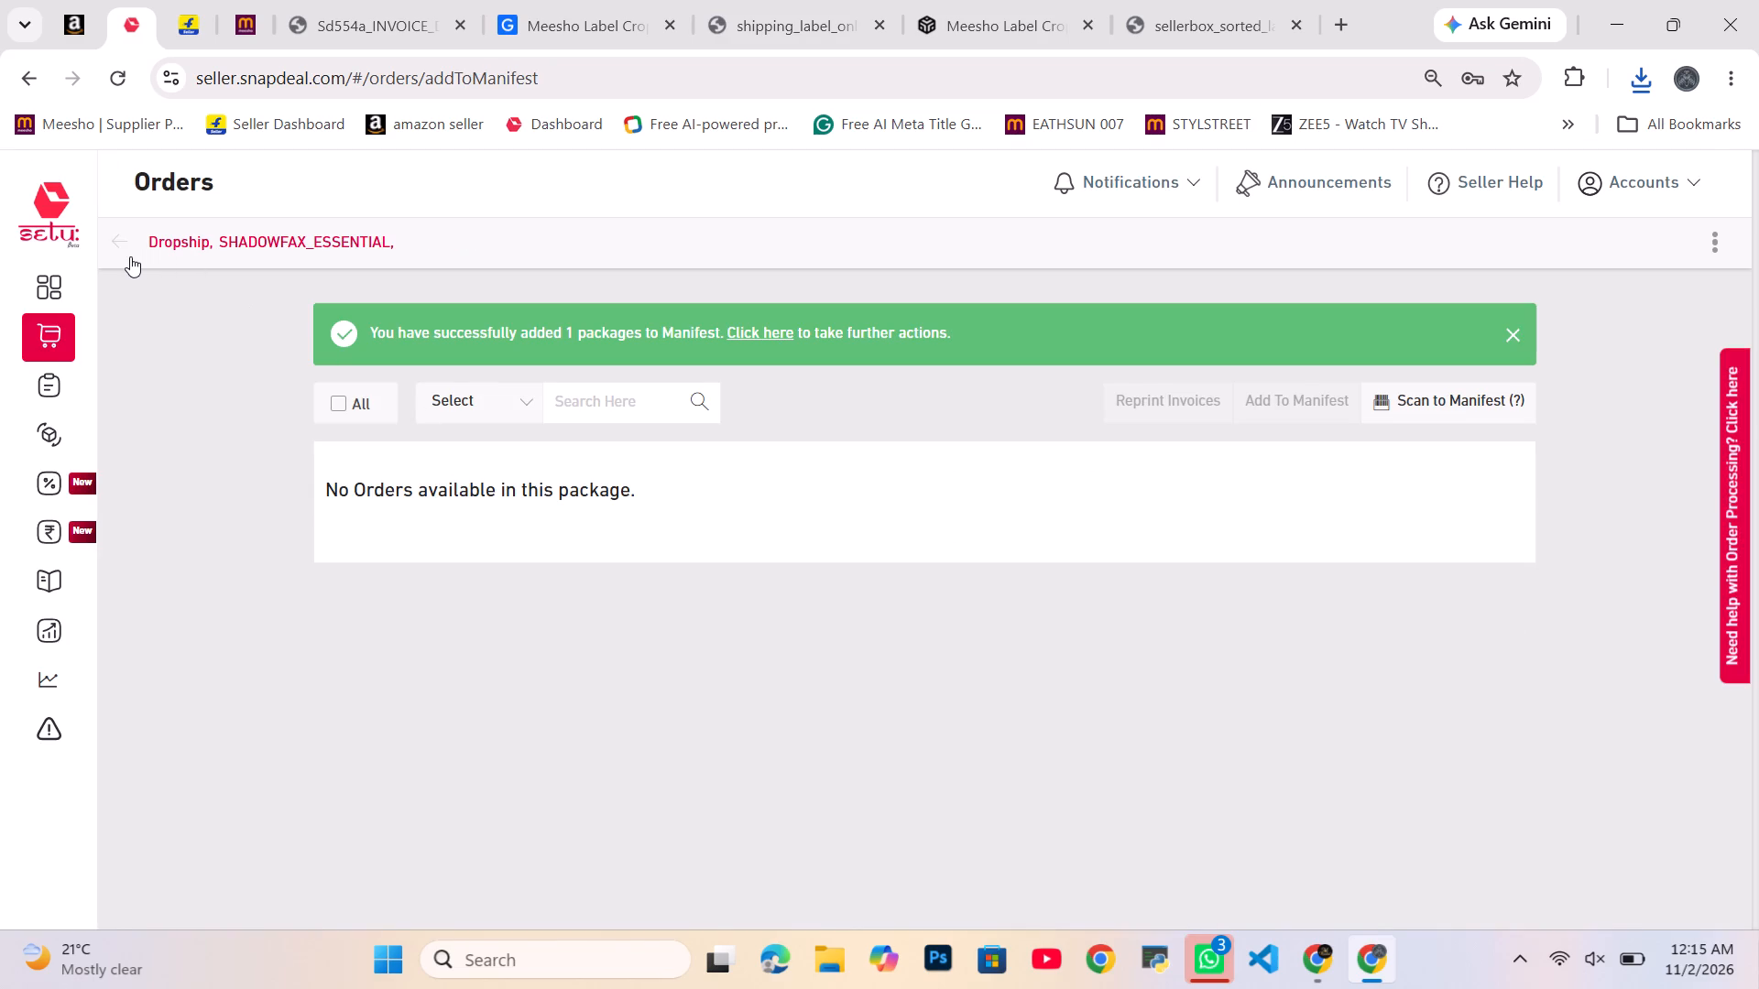
Print and close the new Shadowfax manifest in the handover section, and close its PDF.
click(122, 251)
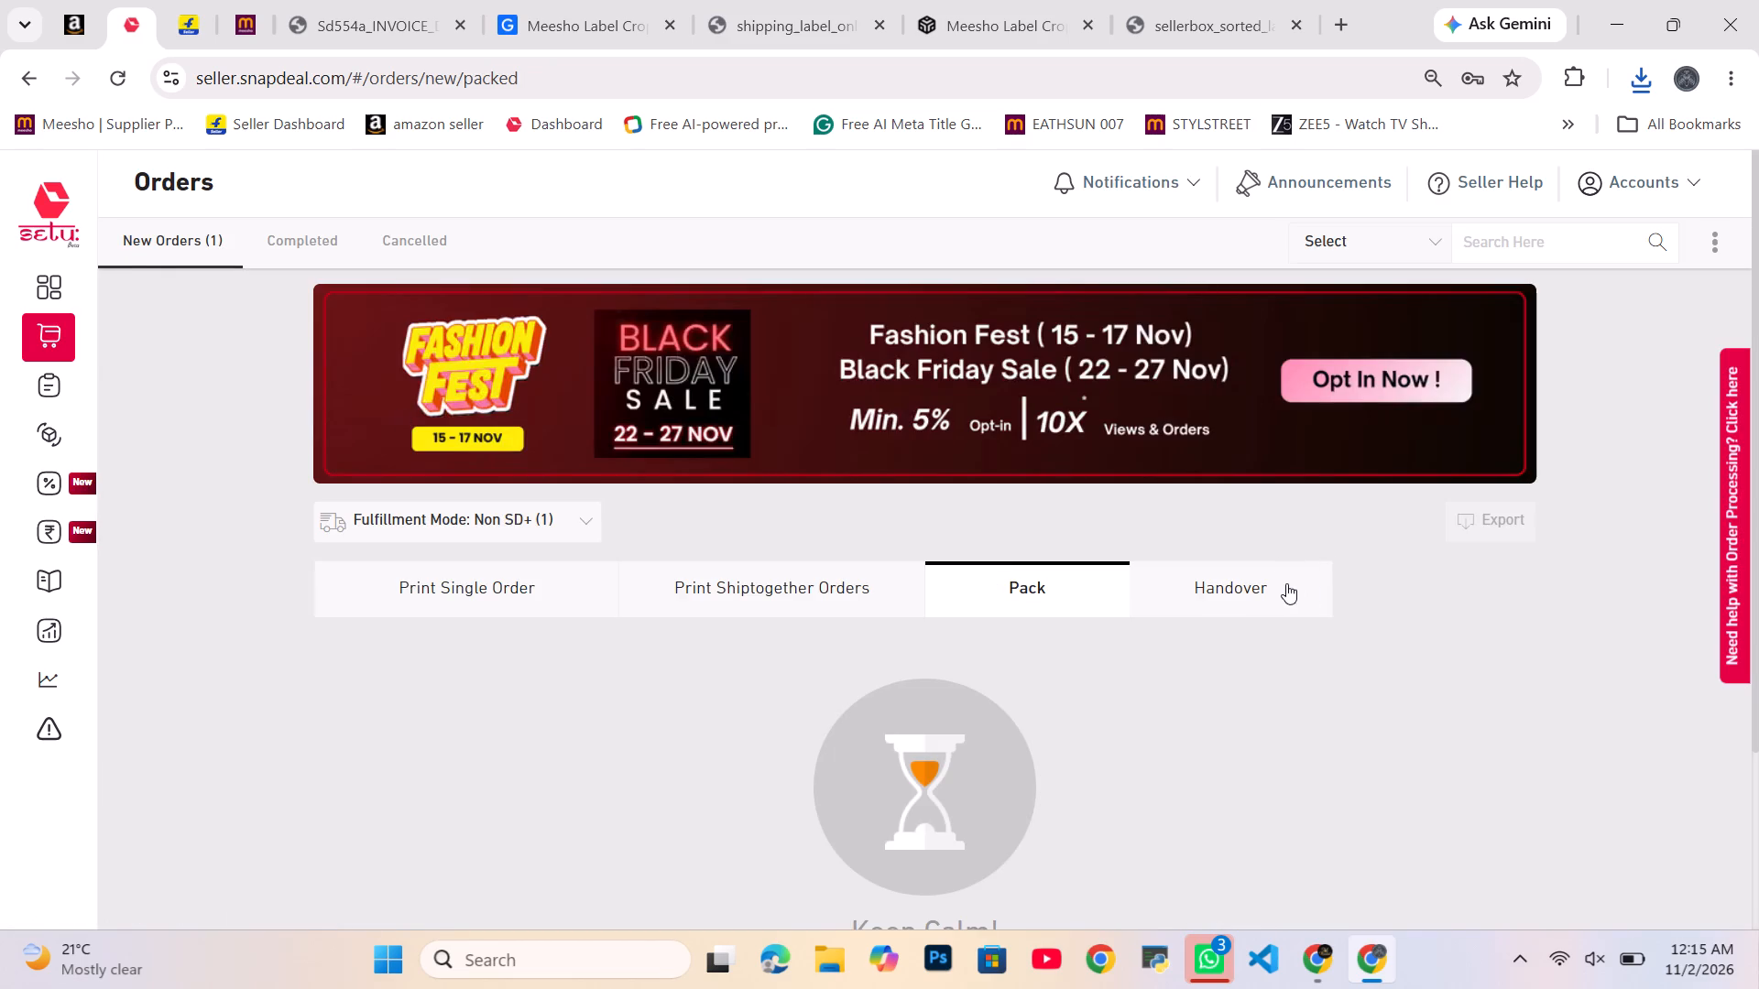
click(1286, 583)
scroll(1260, 568, down, 3)
click(1421, 473)
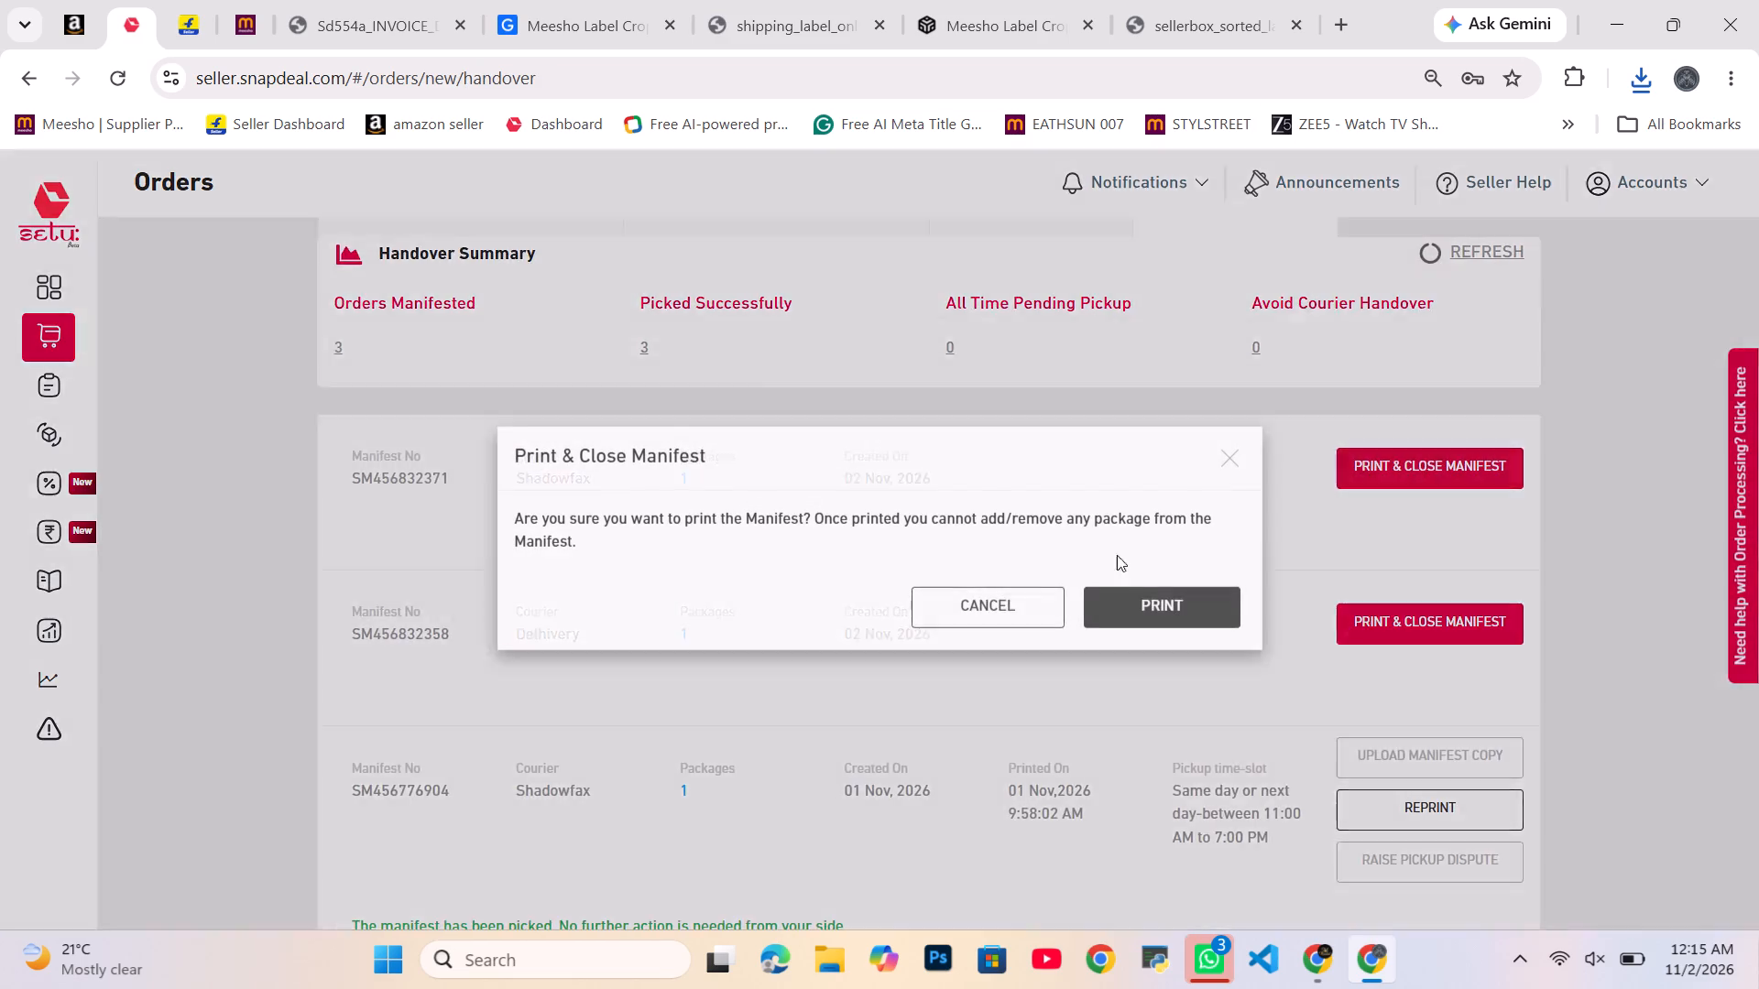
click(1164, 613)
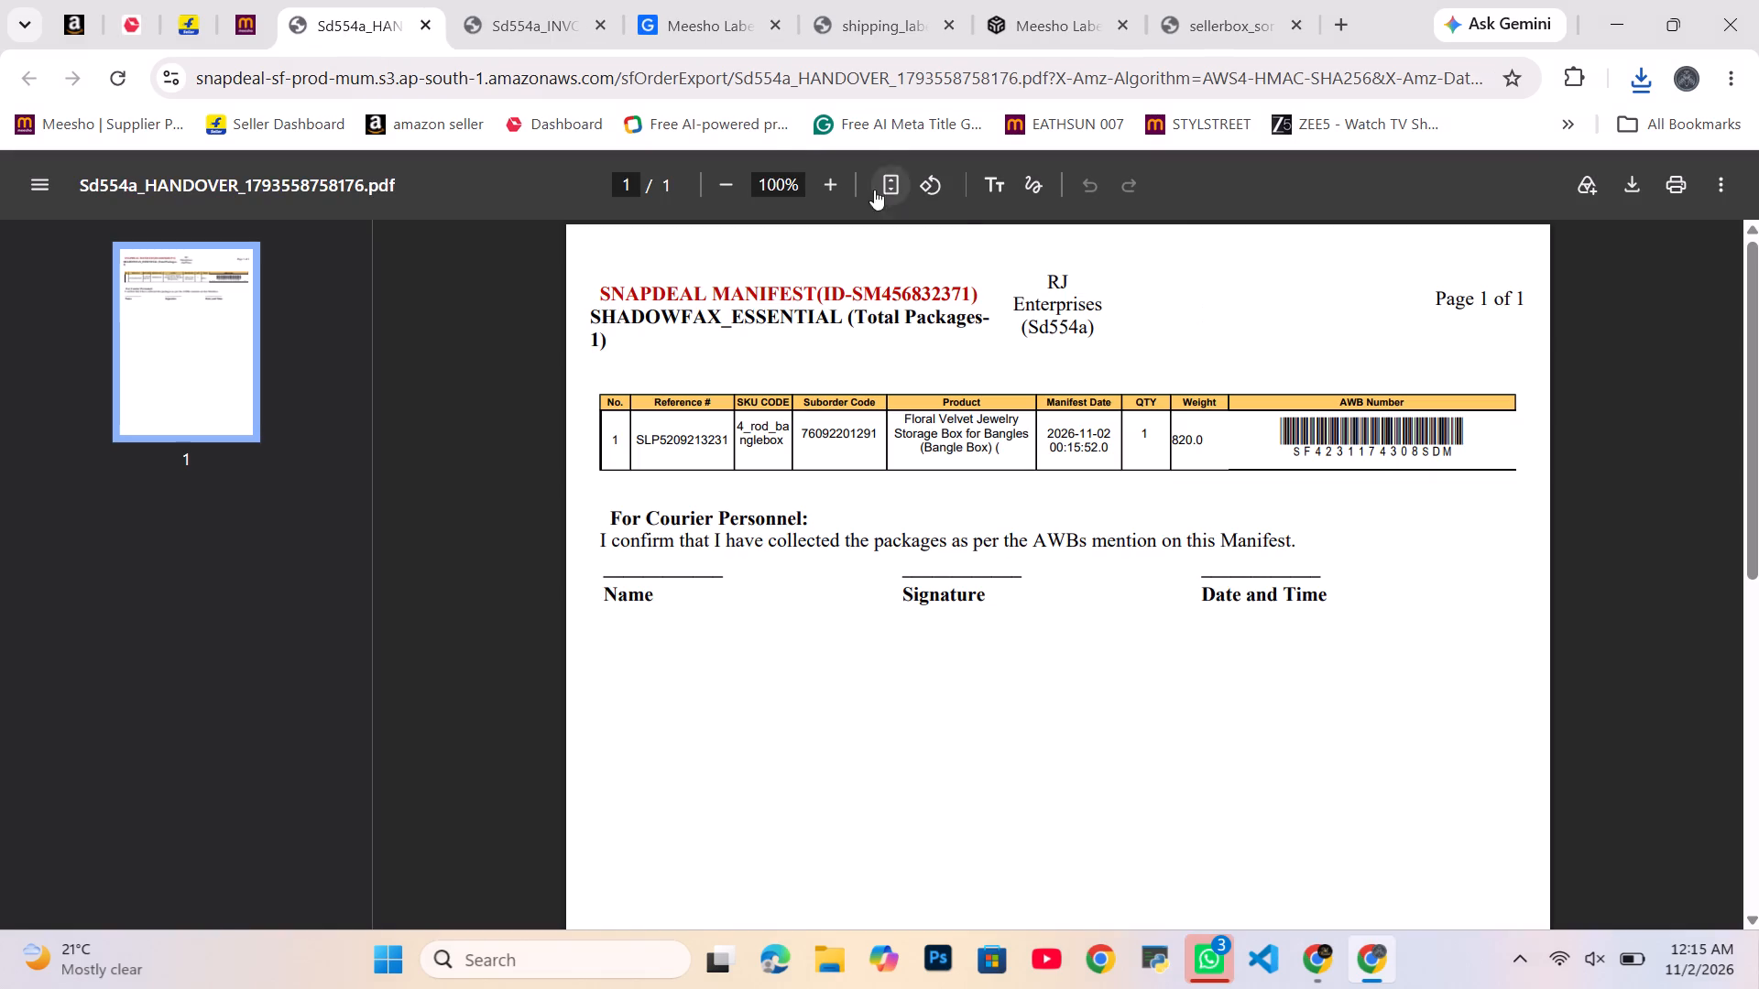
click(423, 25)
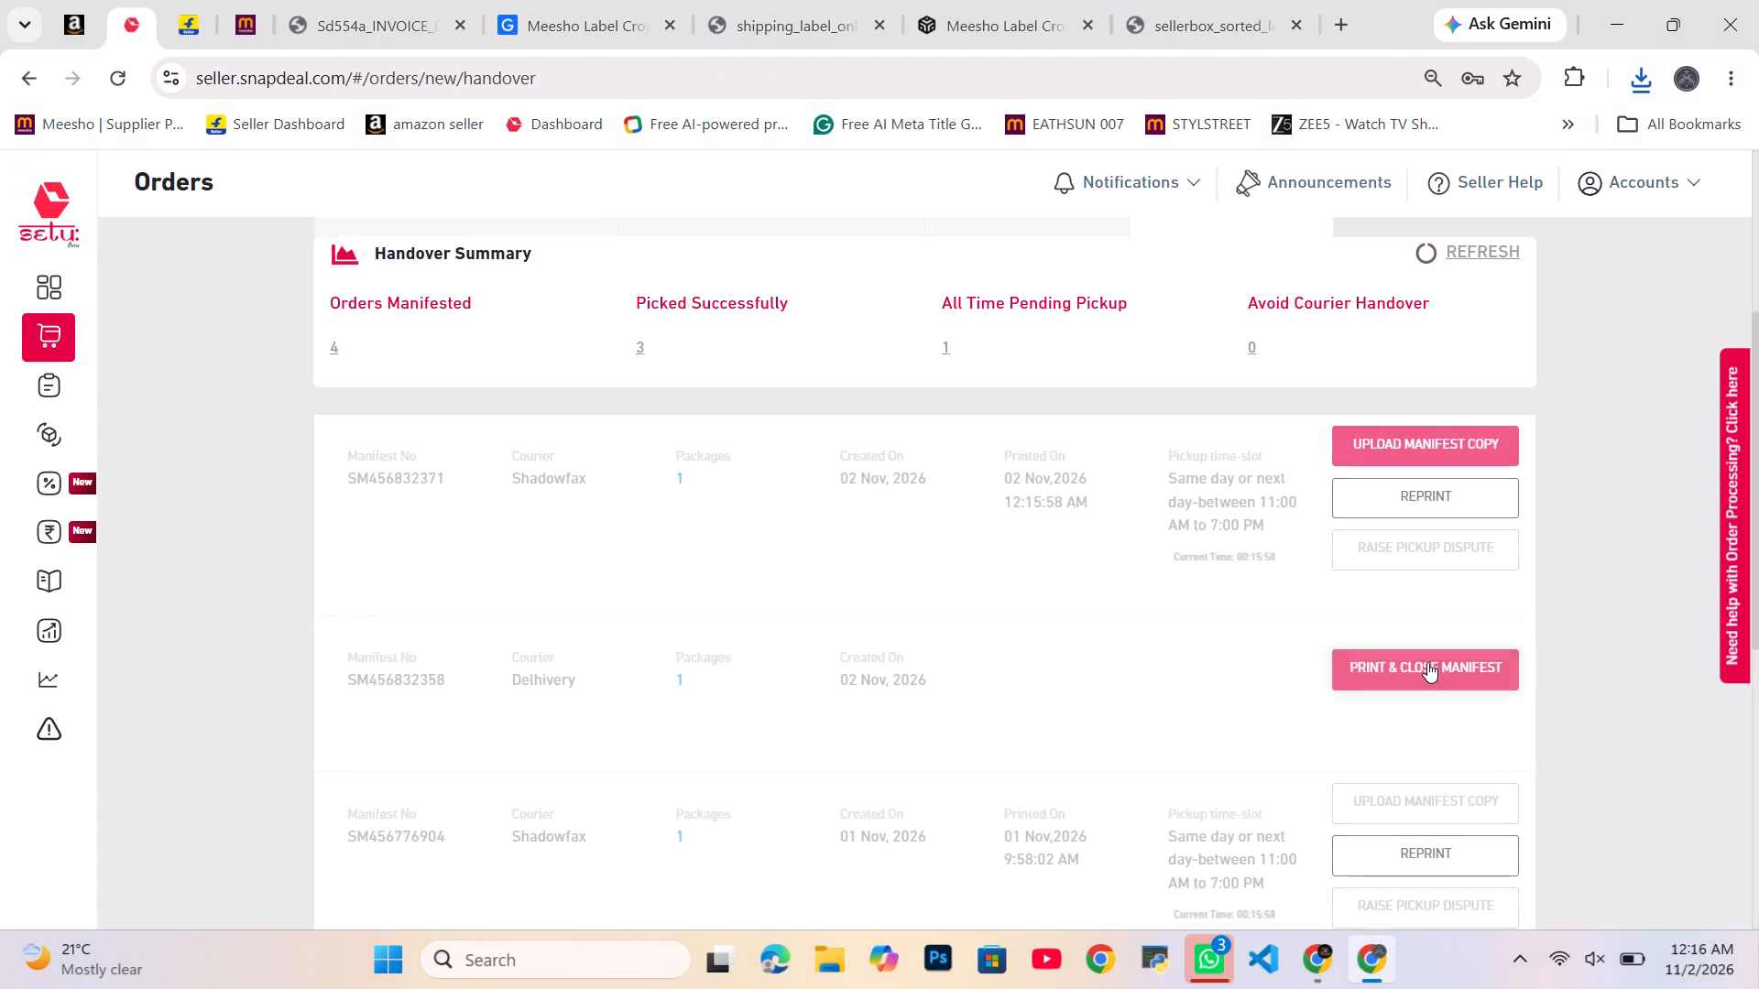
Print and close the new Delhivery manifest, and close the manifest and invoice PDFs.
click(1429, 664)
click(1178, 611)
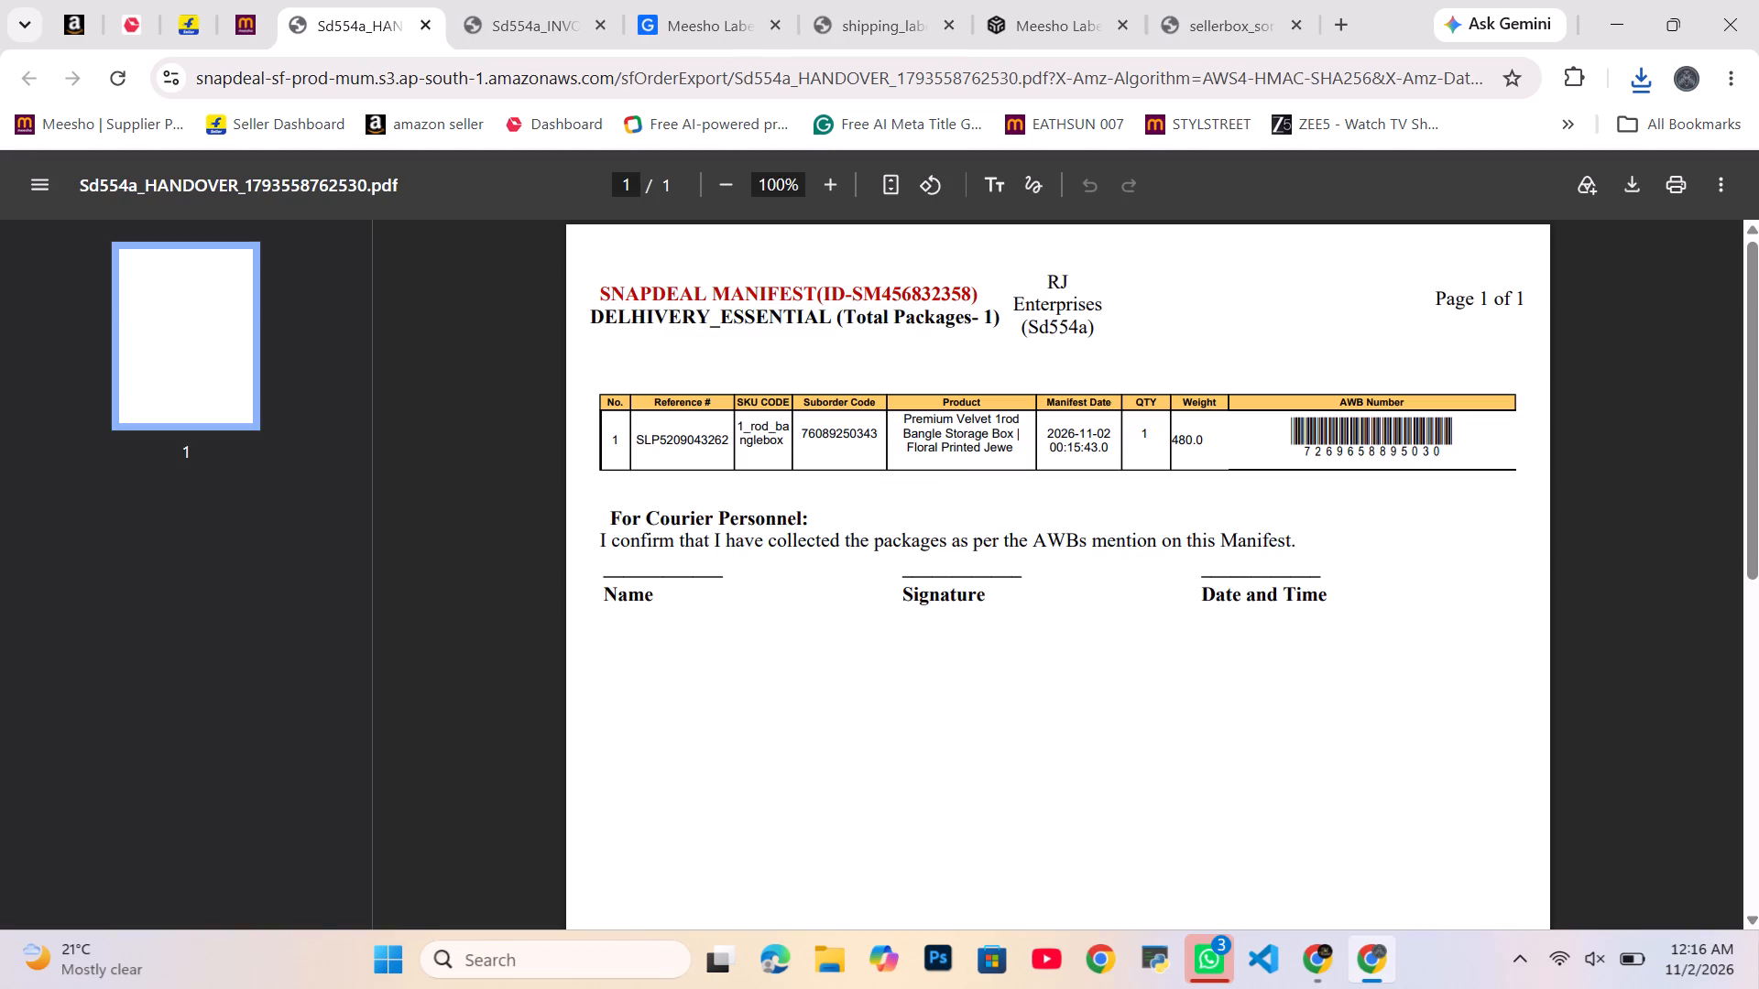
click(423, 32)
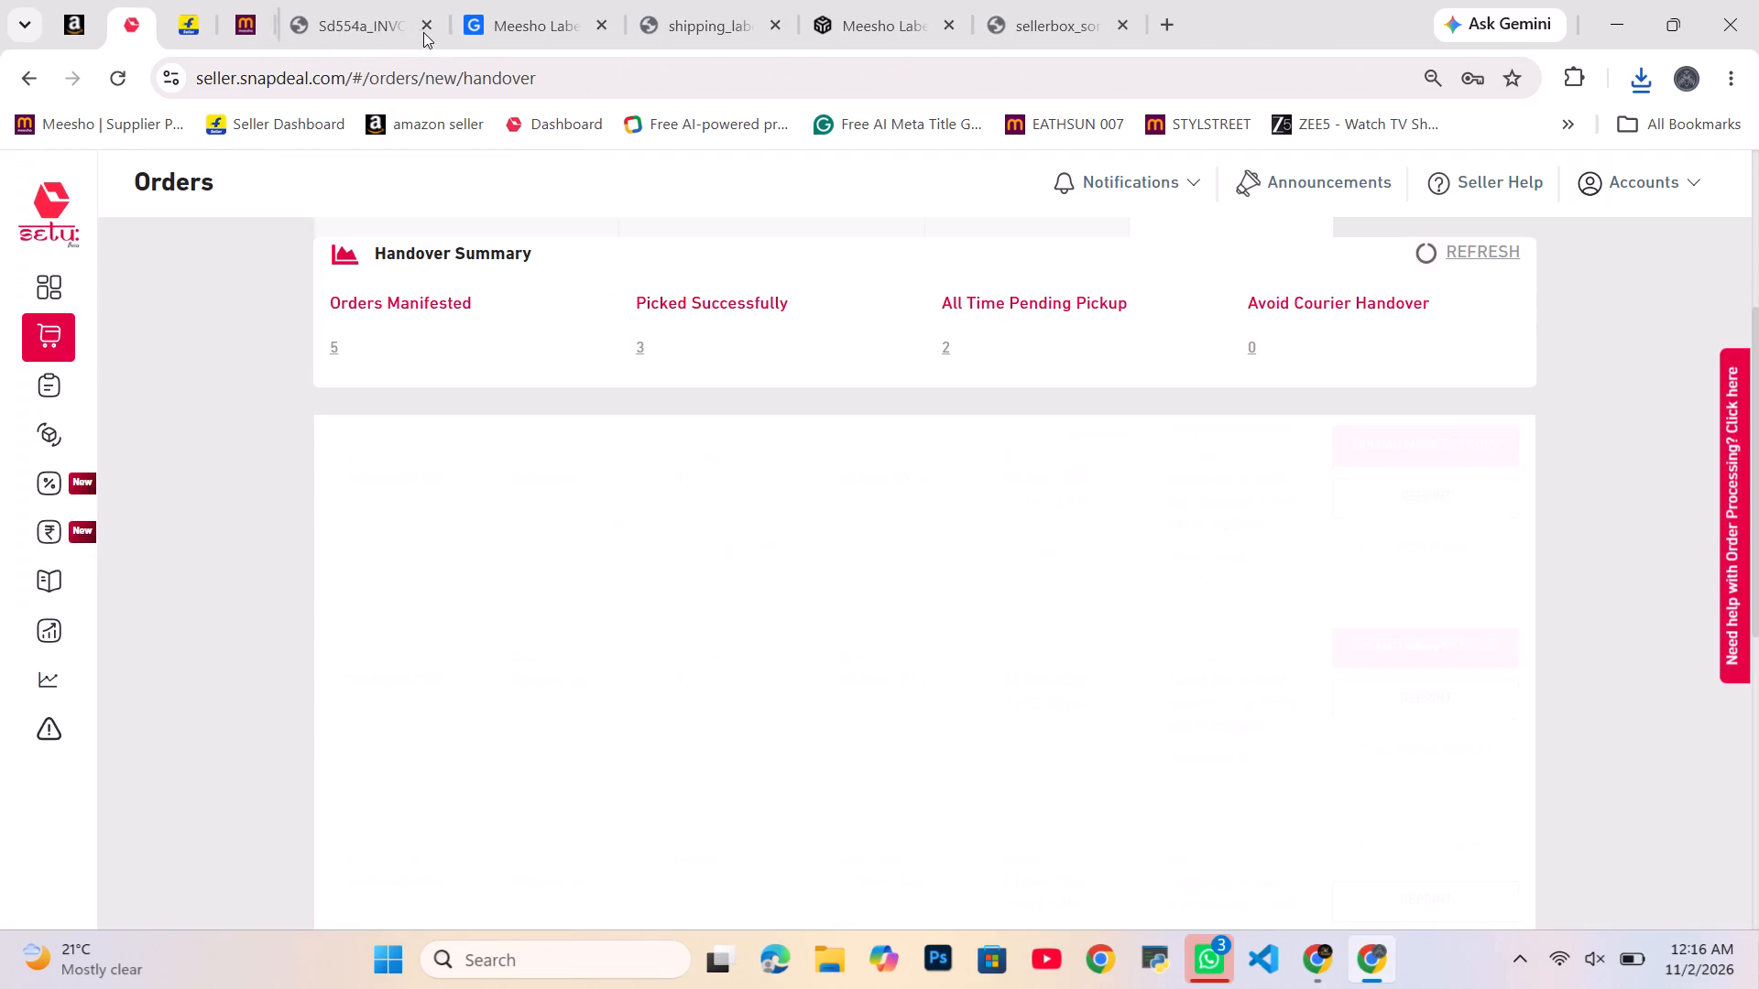
click(423, 32)
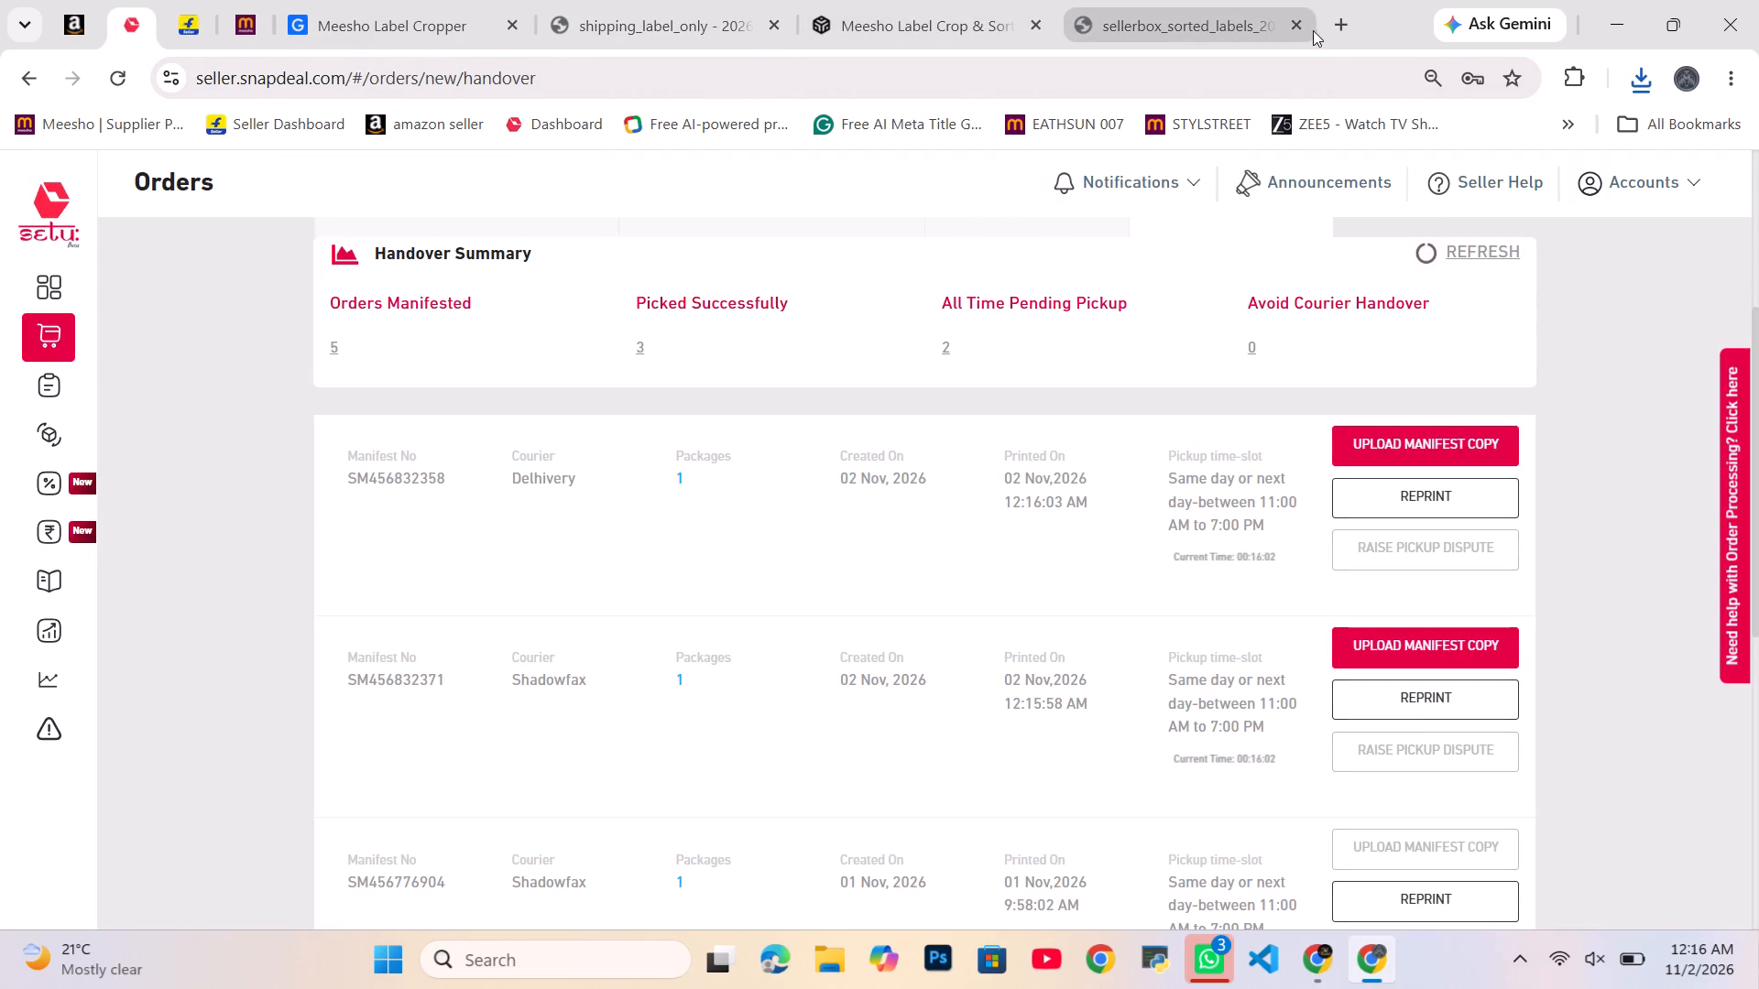
Search Google for "snapdeal label cropper" in a new tab and open the E-Cropper Snapdeal Shipping Label Crop Tool.
click(1328, 30)
click(1149, 87)
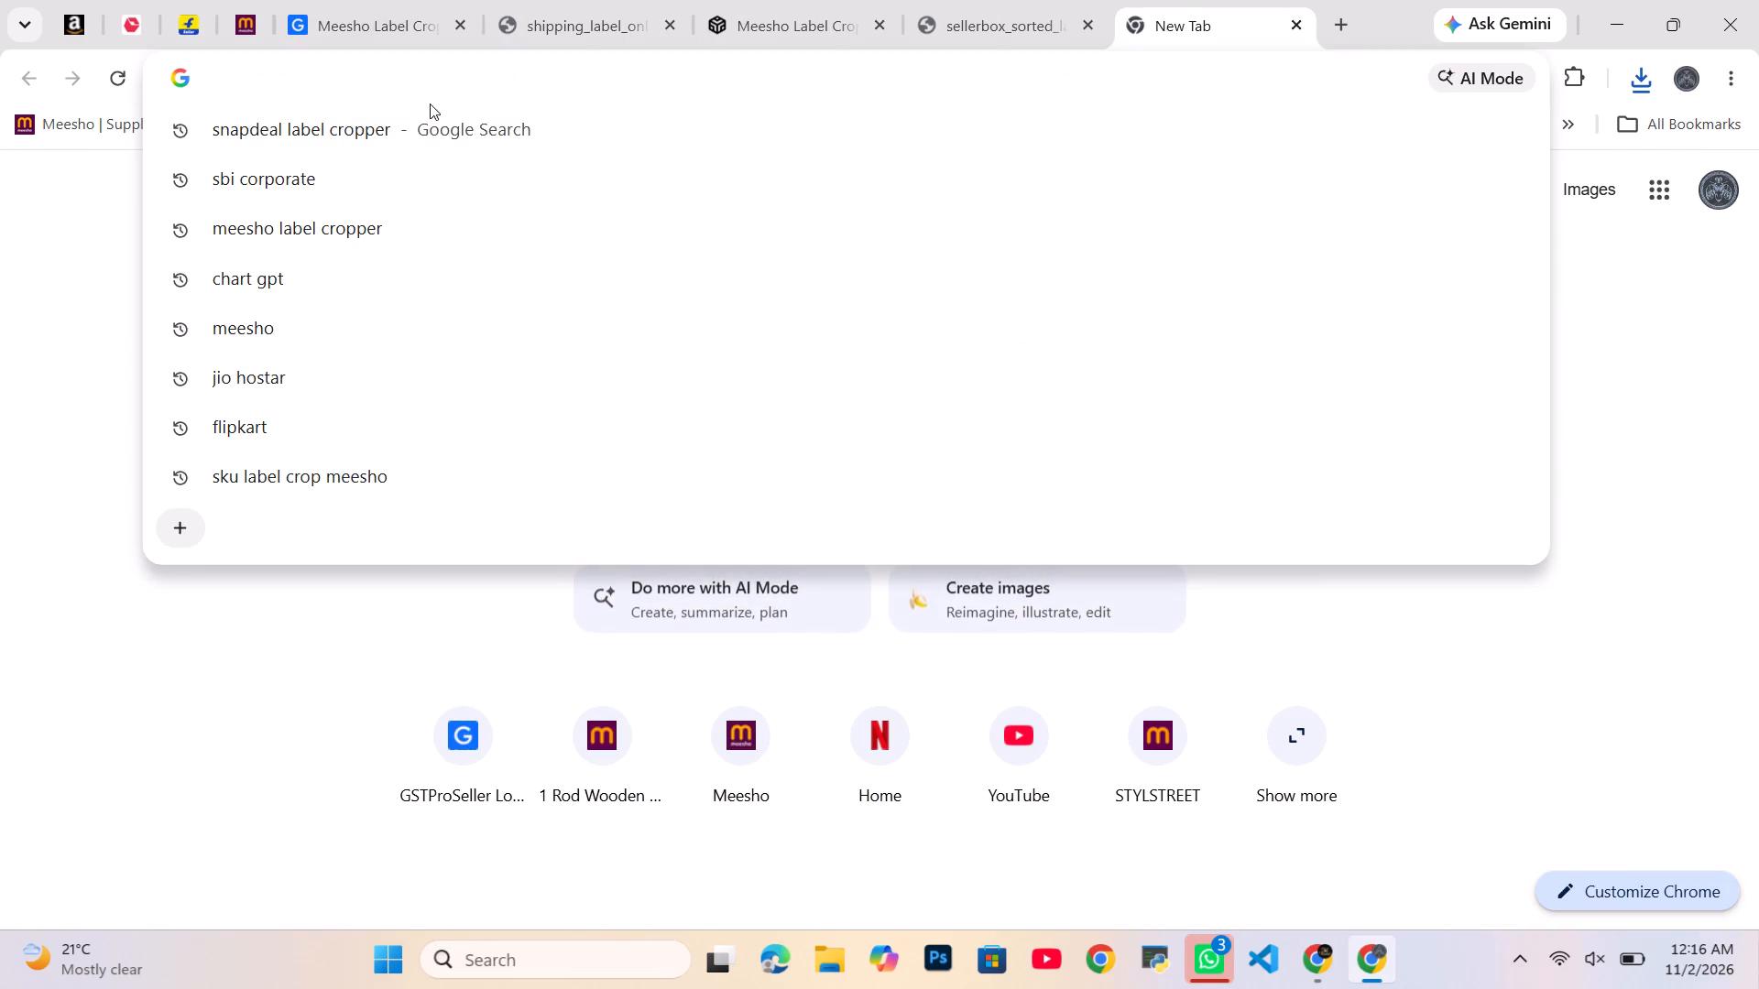
click(414, 125)
scroll(606, 320, down, 2)
click(483, 212)
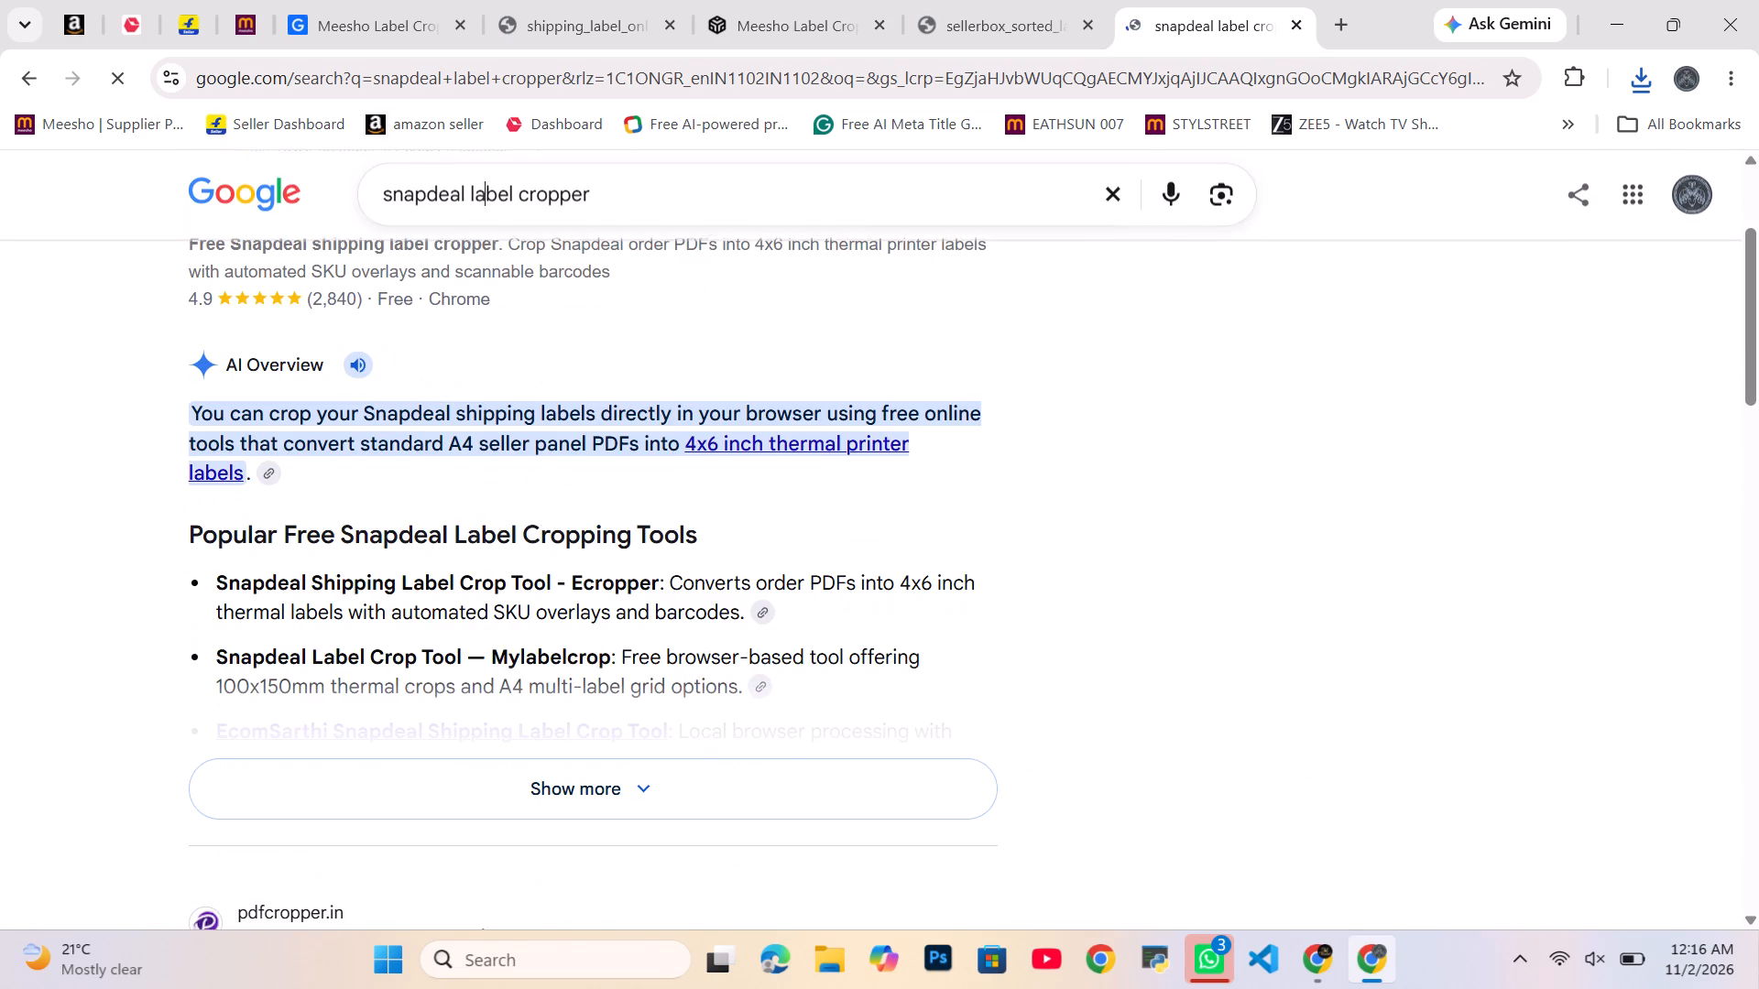
scroll(537, 408, up, 2)
click(278, 449)
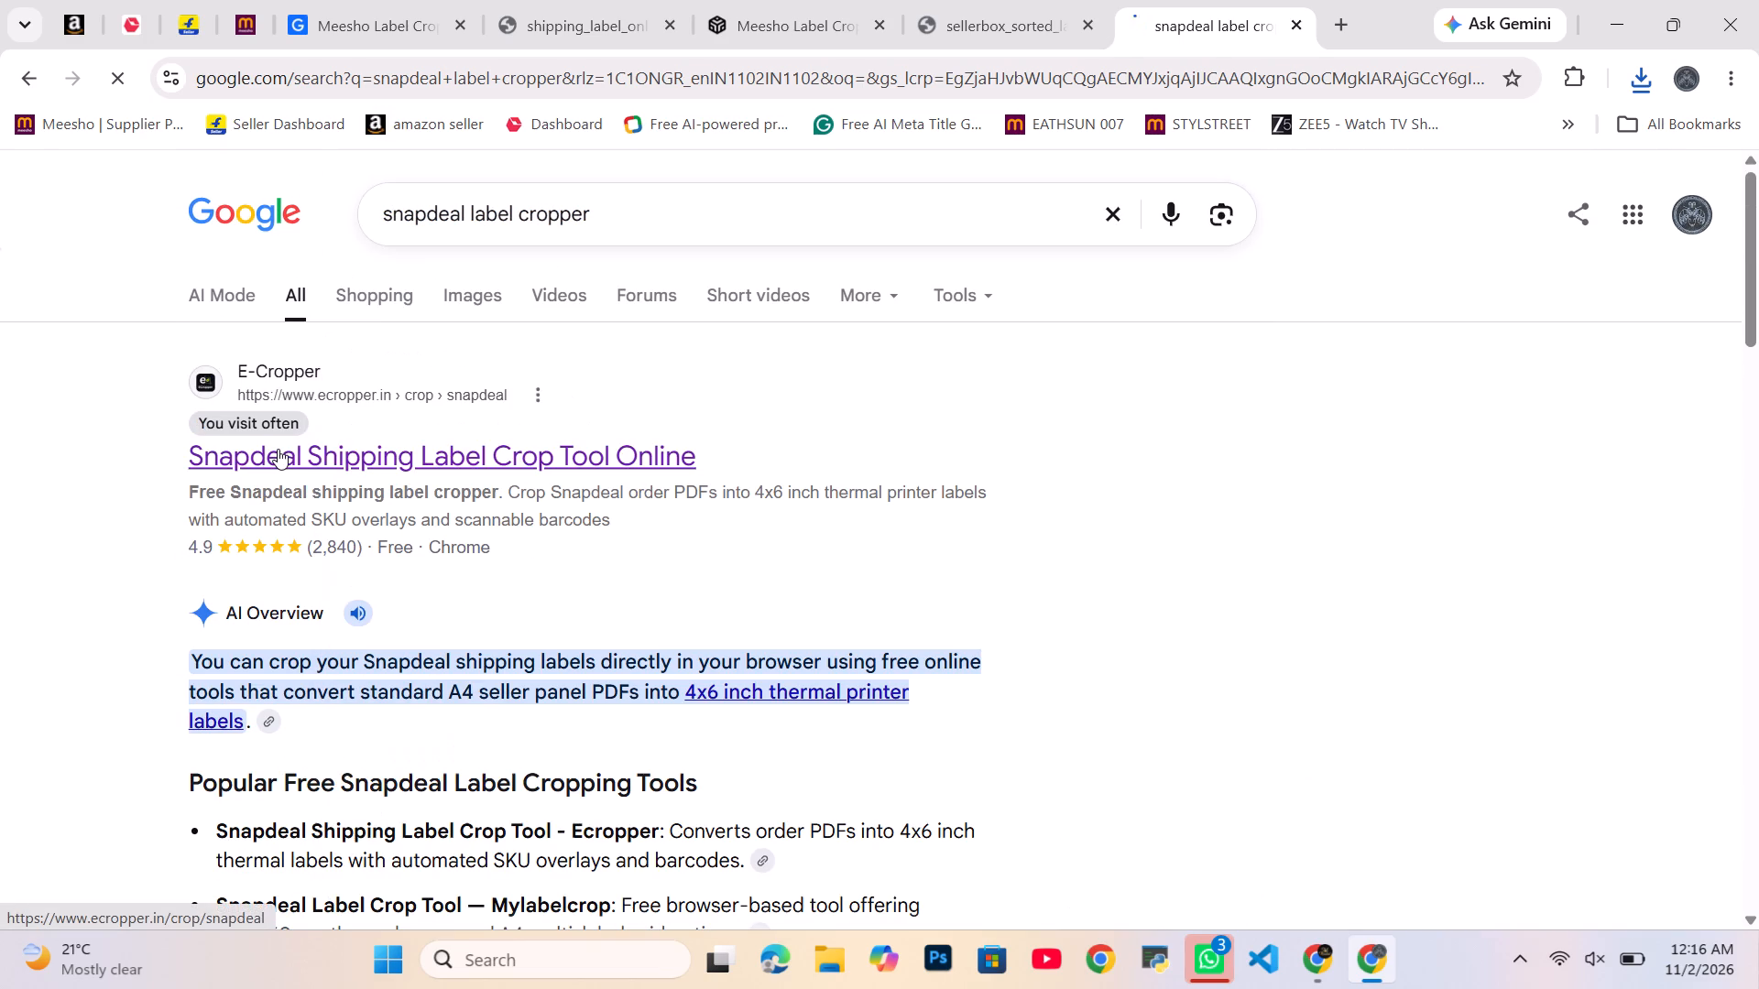
scroll(694, 578, down, 2)
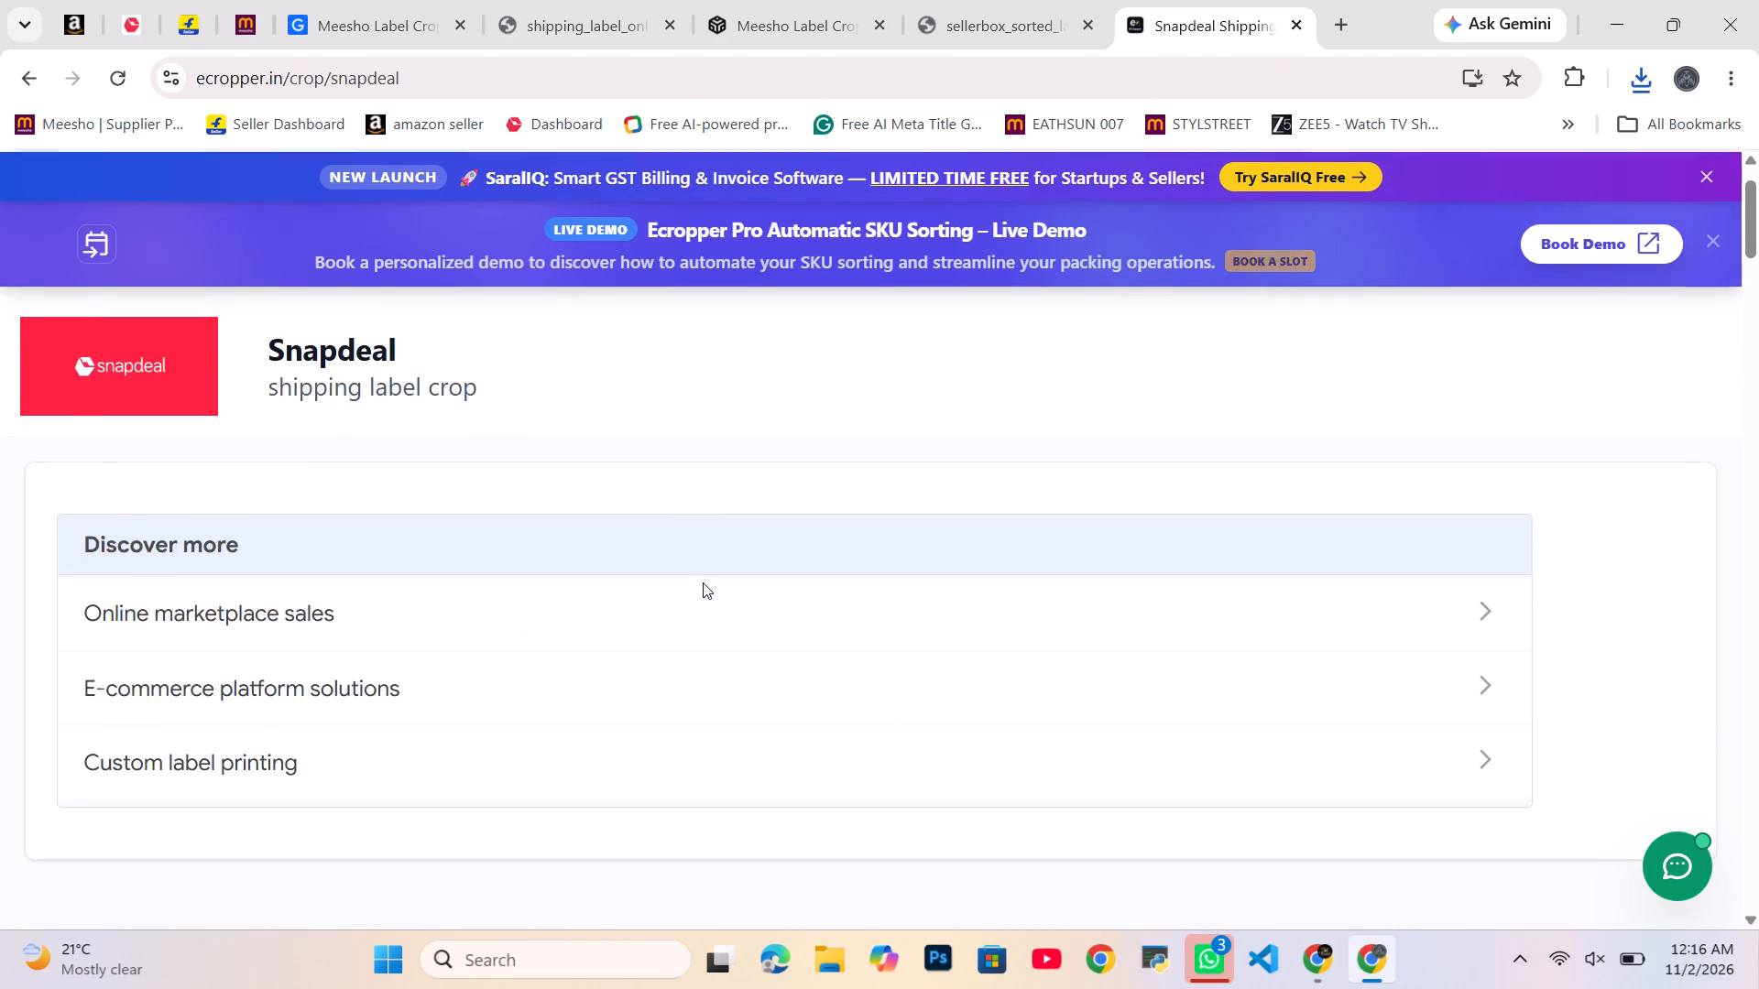
scroll(703, 582, down, 1)
scroll(859, 591, down, 2)
scroll(699, 661, down, 1)
click(583, 629)
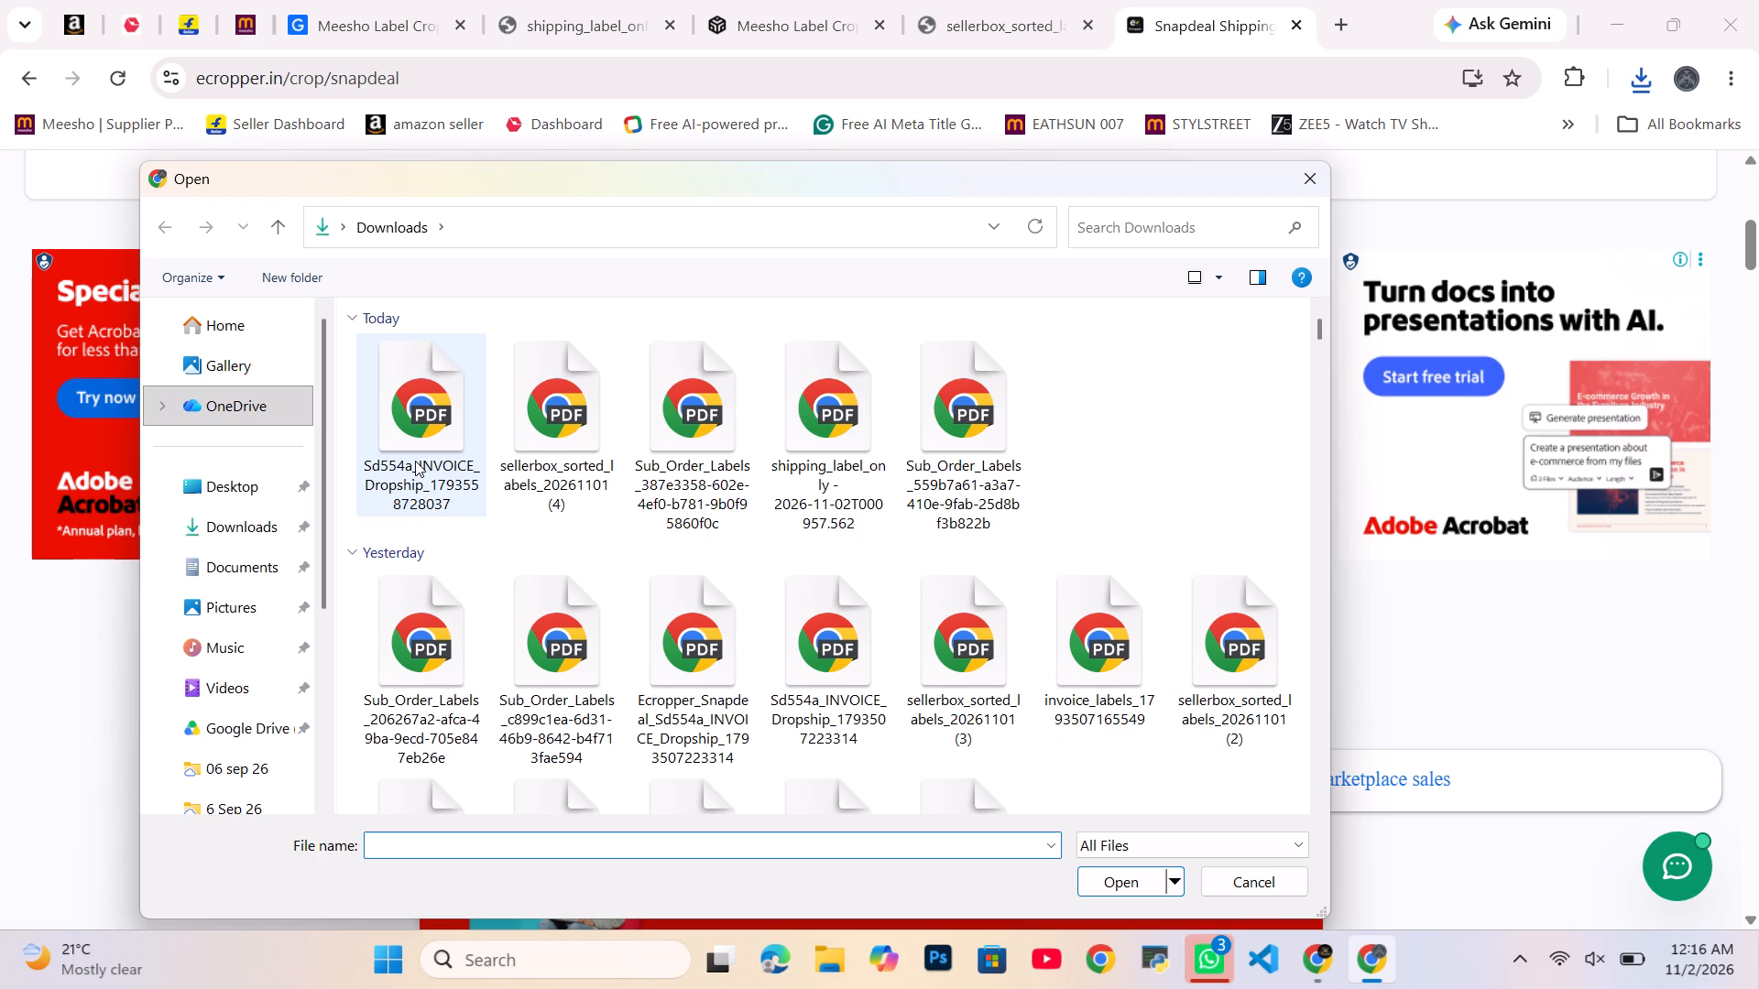
click(415, 461)
double_click(415, 461)
scroll(675, 624, down, 3)
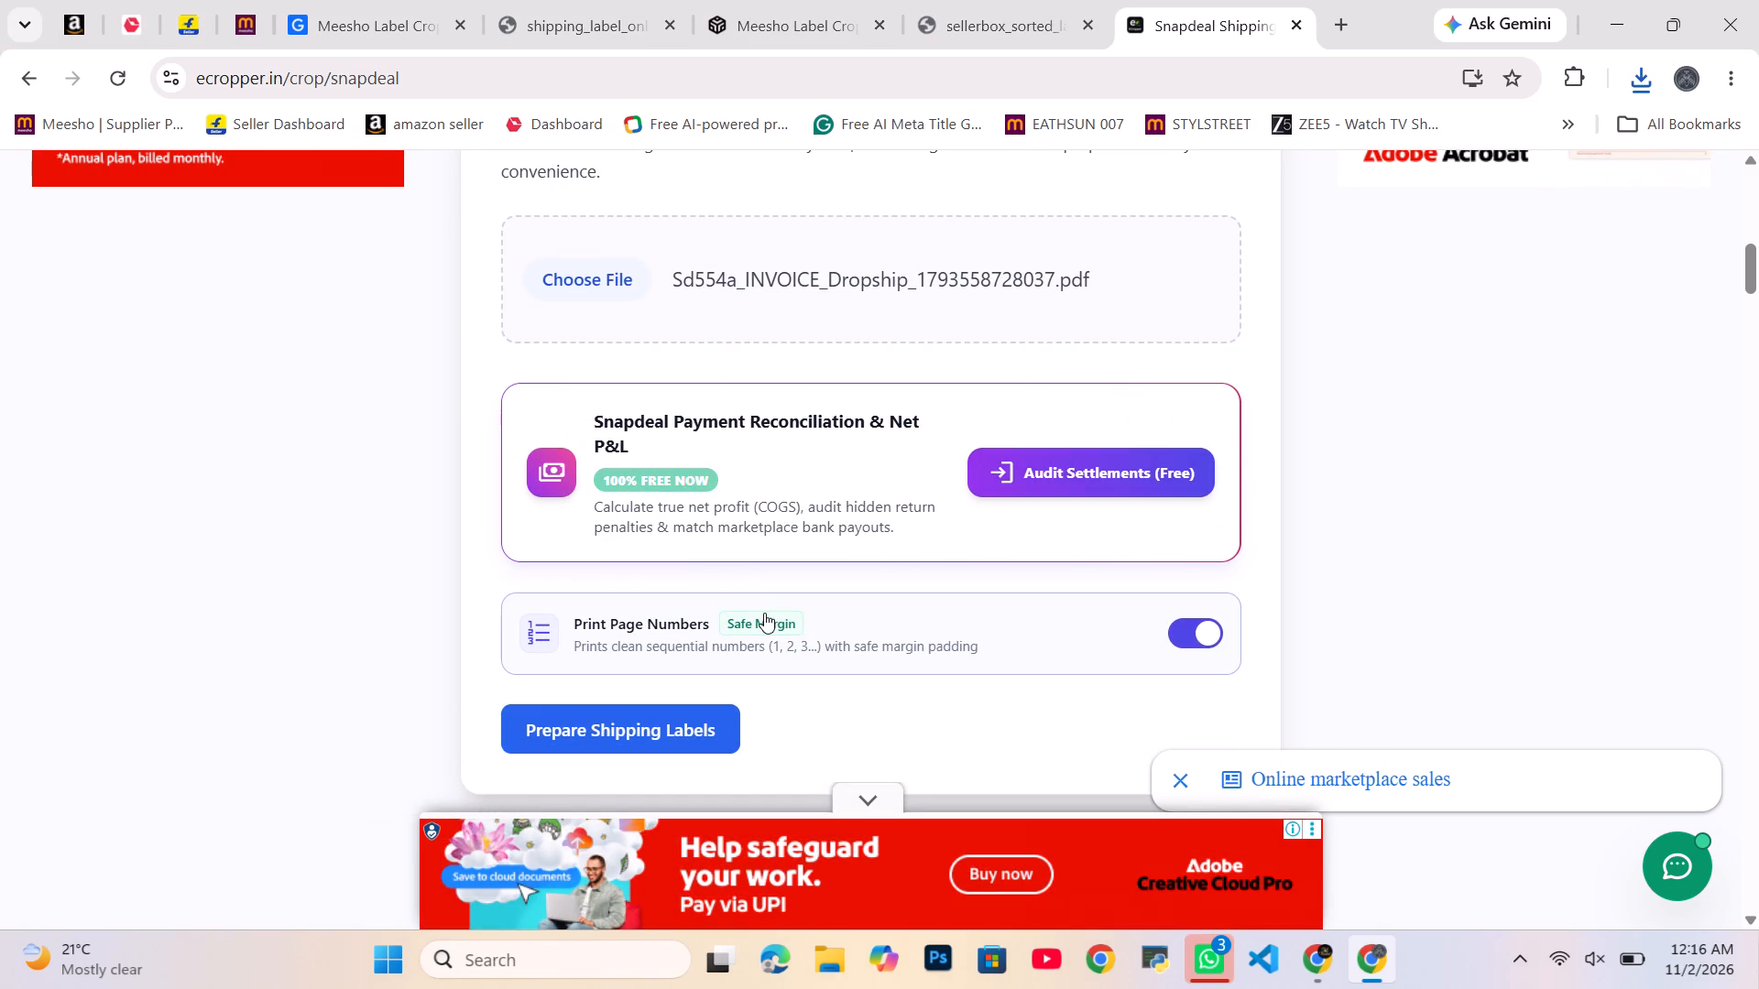
click(696, 728)
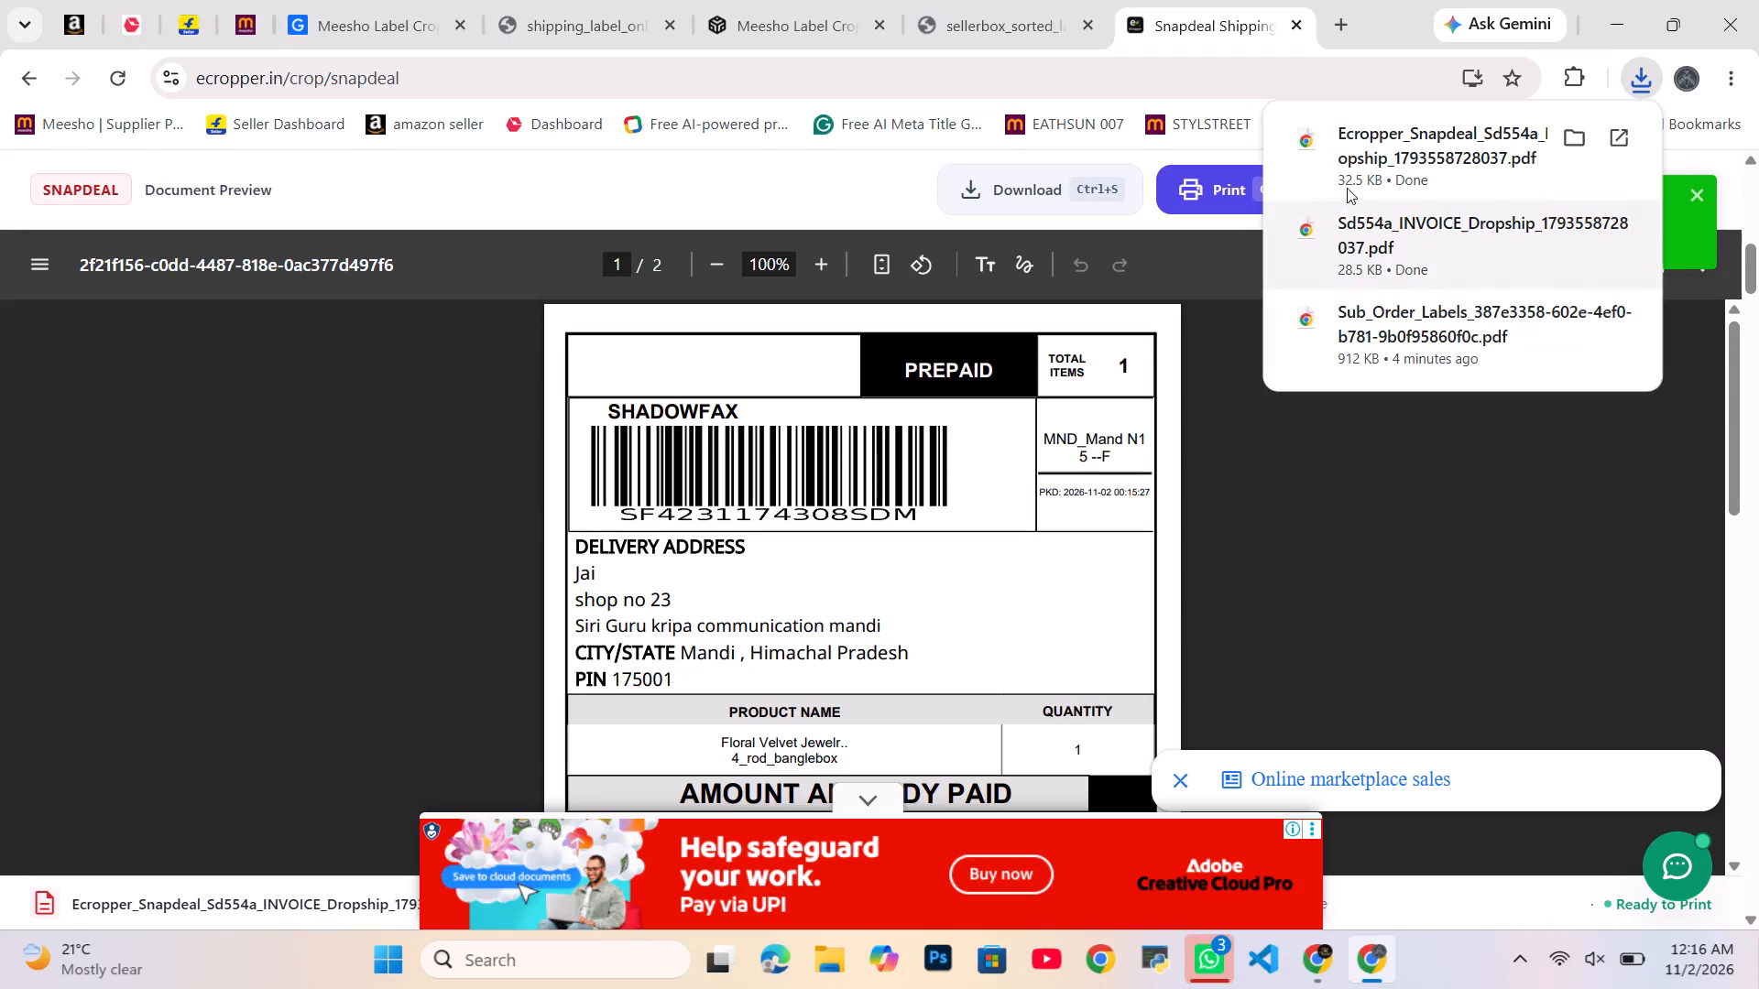
Print one copy of all cropped Snapdeal label pages on the TSC TTP-244 Pro with 3 x 5 paper, fitted to the printable area.
click(1560, 517)
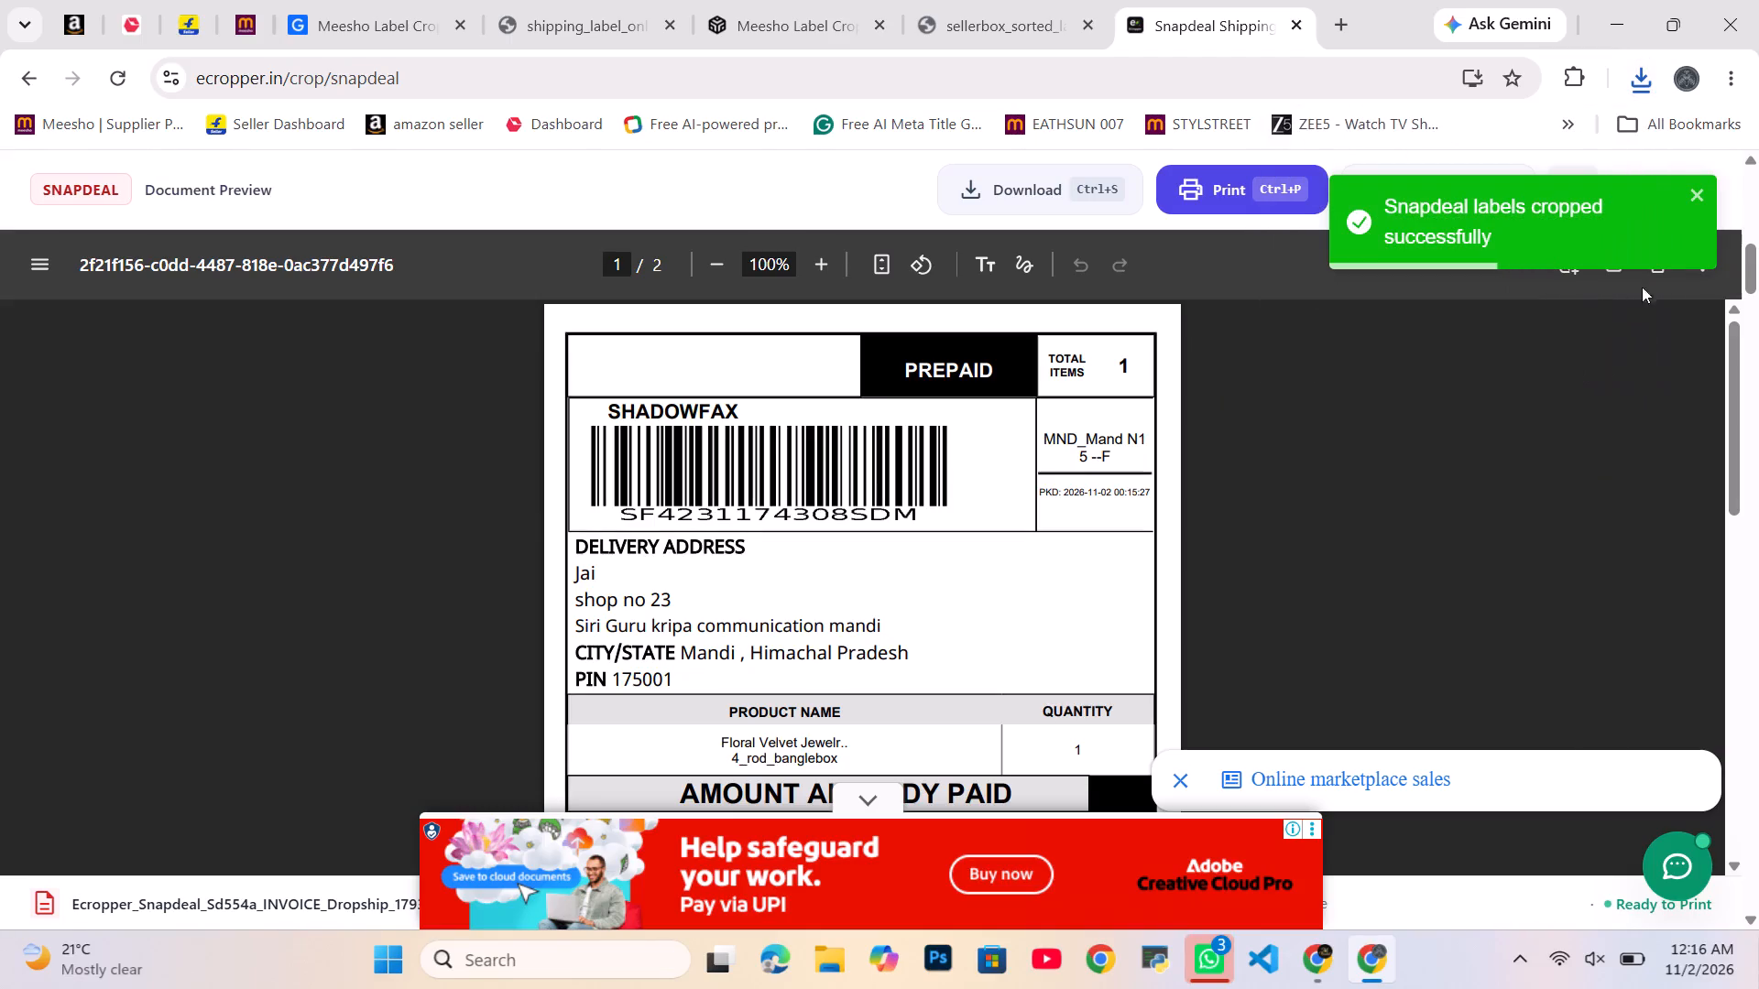
click(1695, 194)
click(1660, 255)
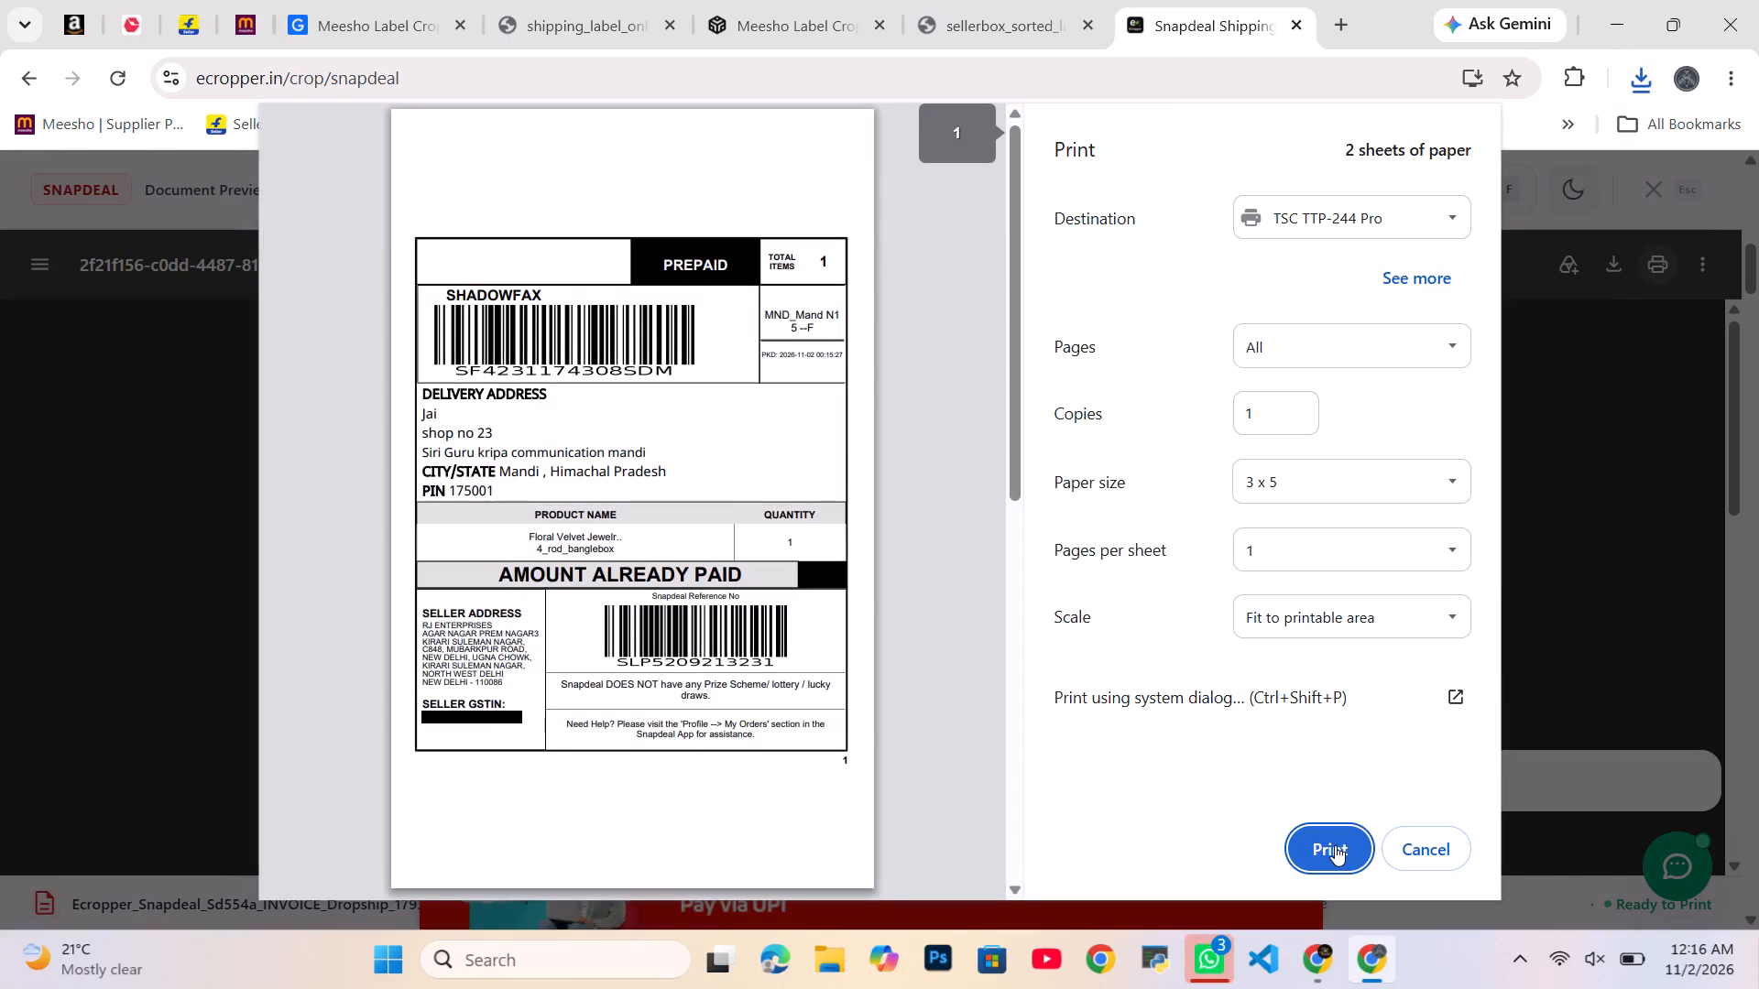
click(1335, 845)
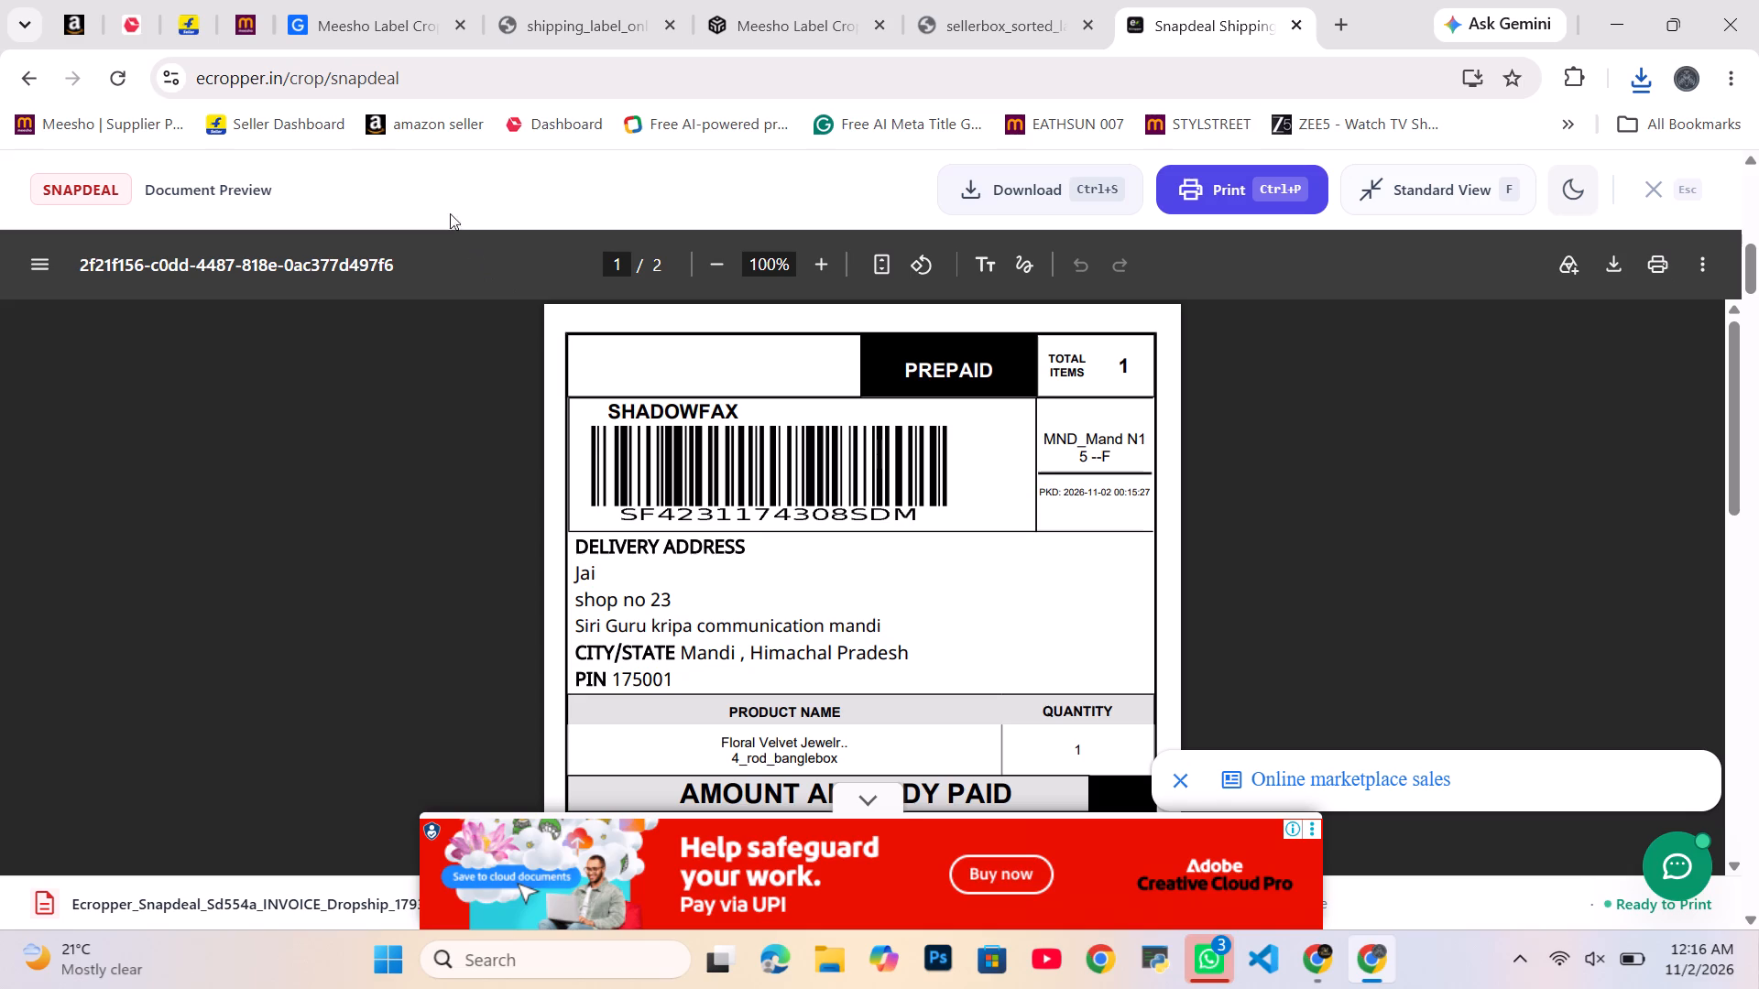
Switch to the Flipkart Seller Hub and check the forward orders waiting to accept and to pack, refreshing the page.
click(172, 22)
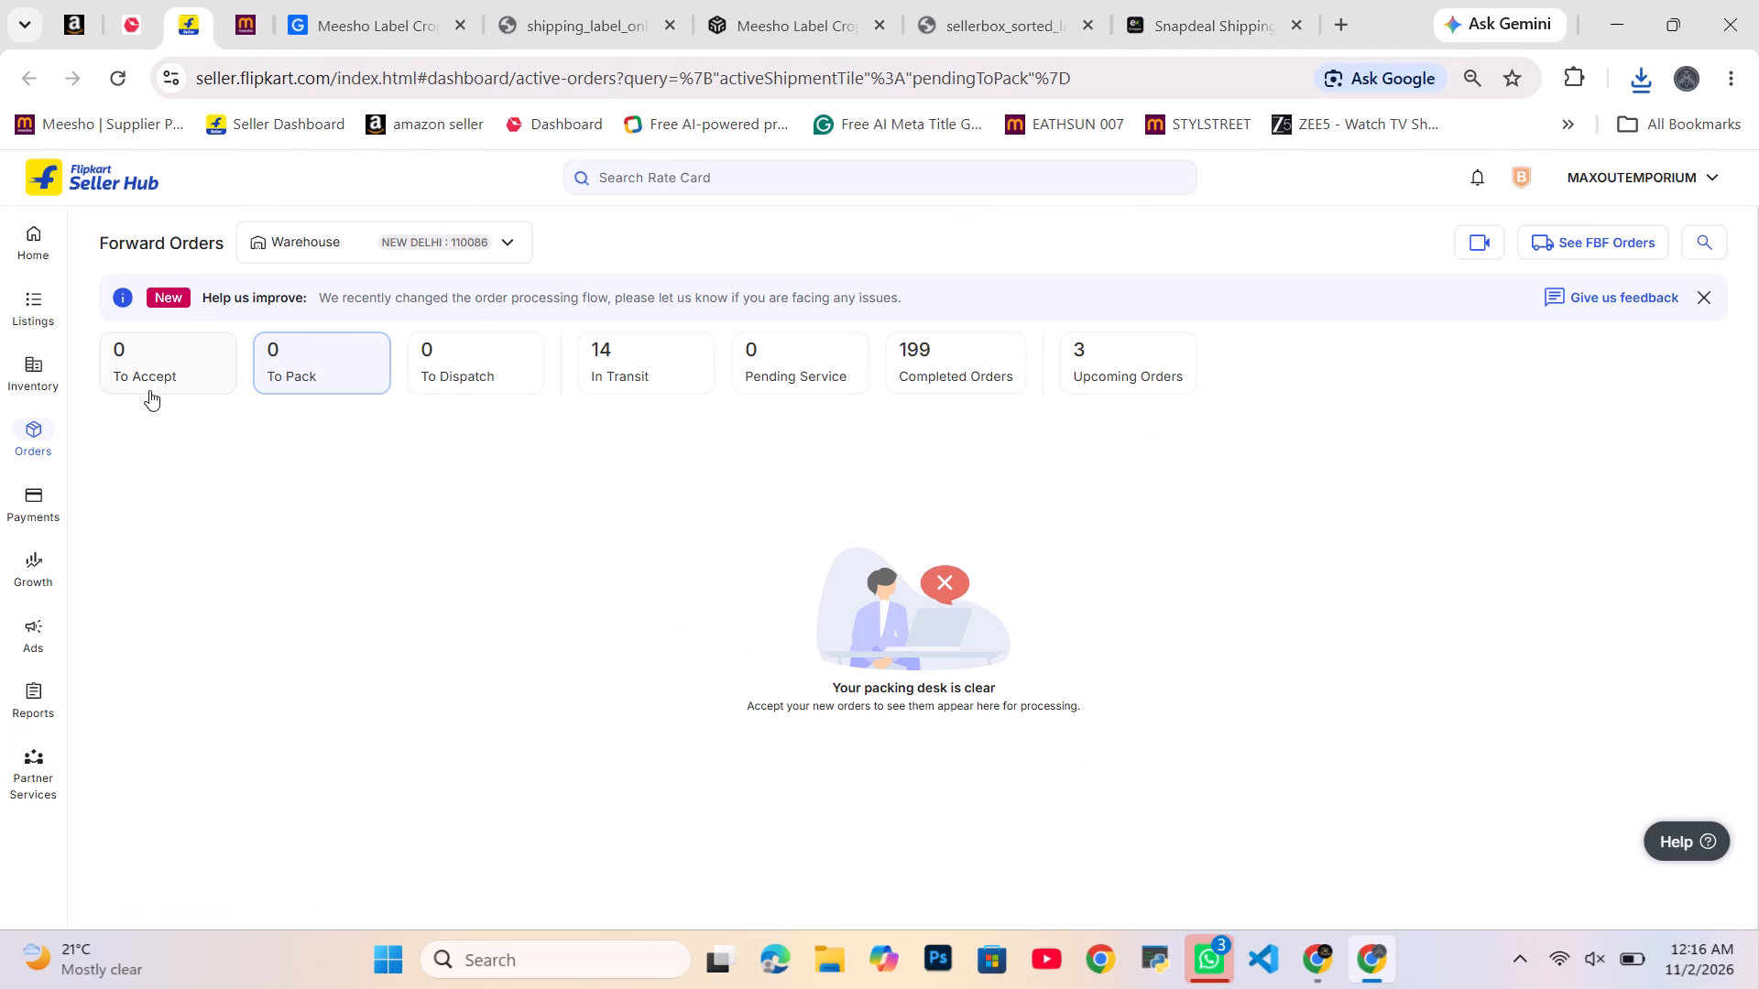
click(140, 353)
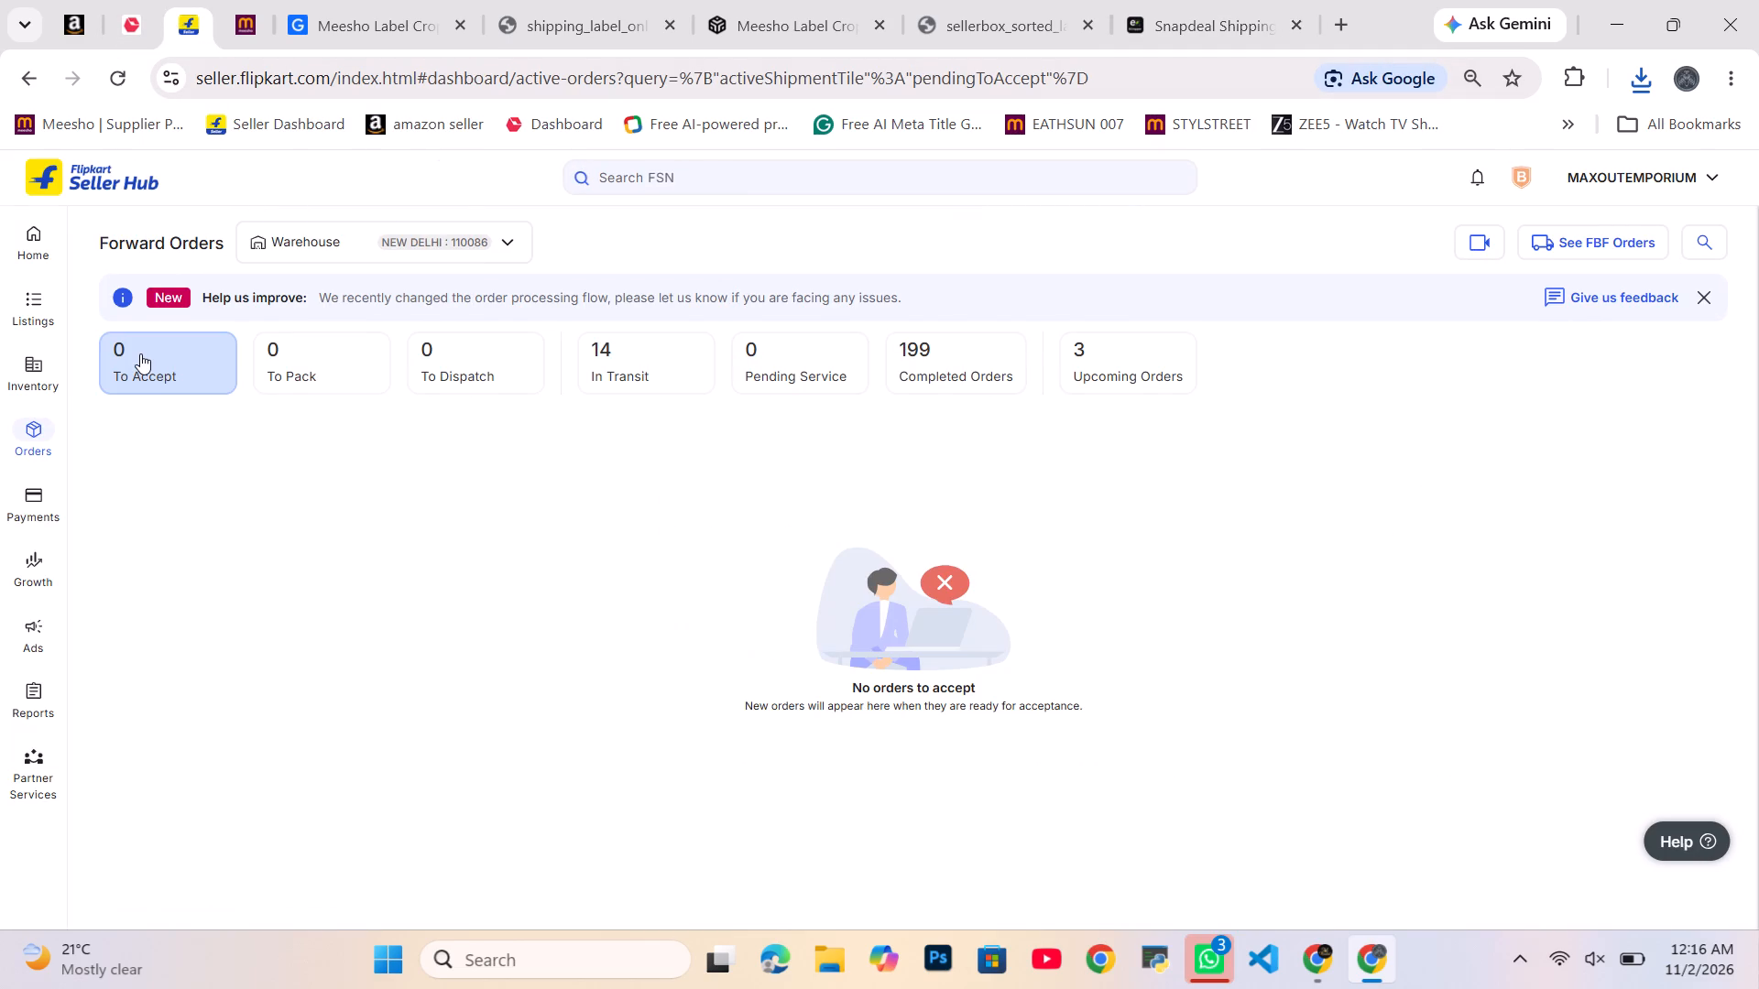
click(304, 375)
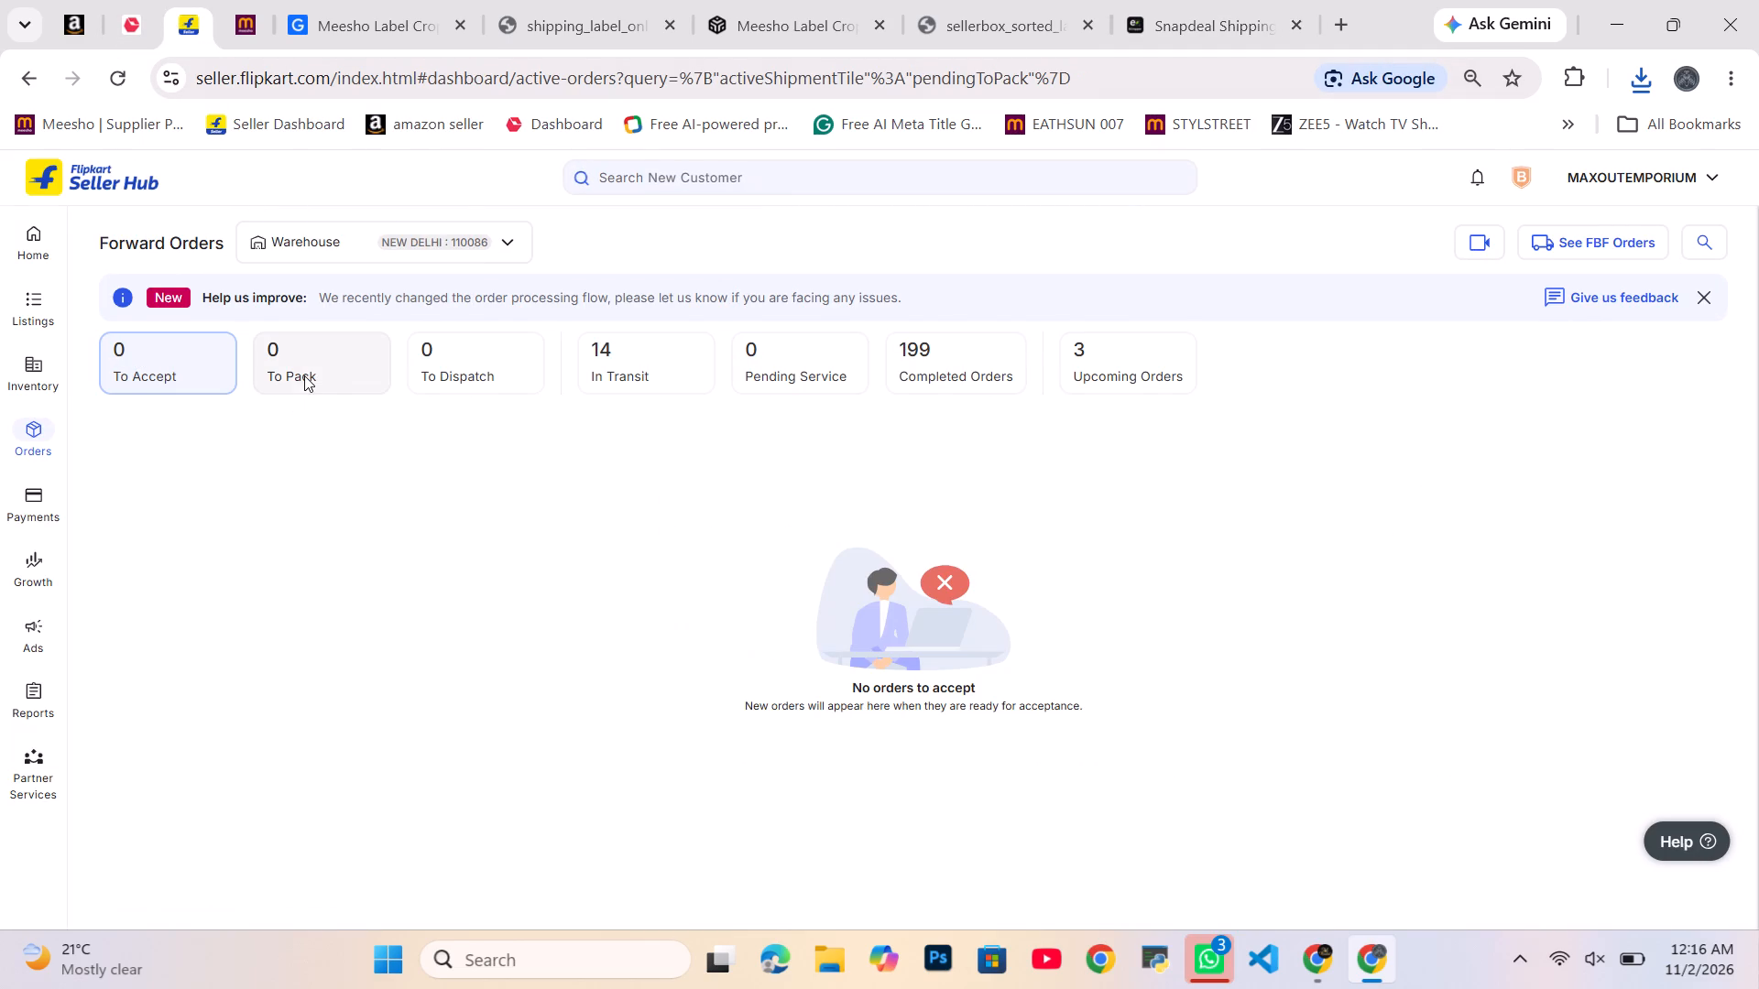
click(128, 80)
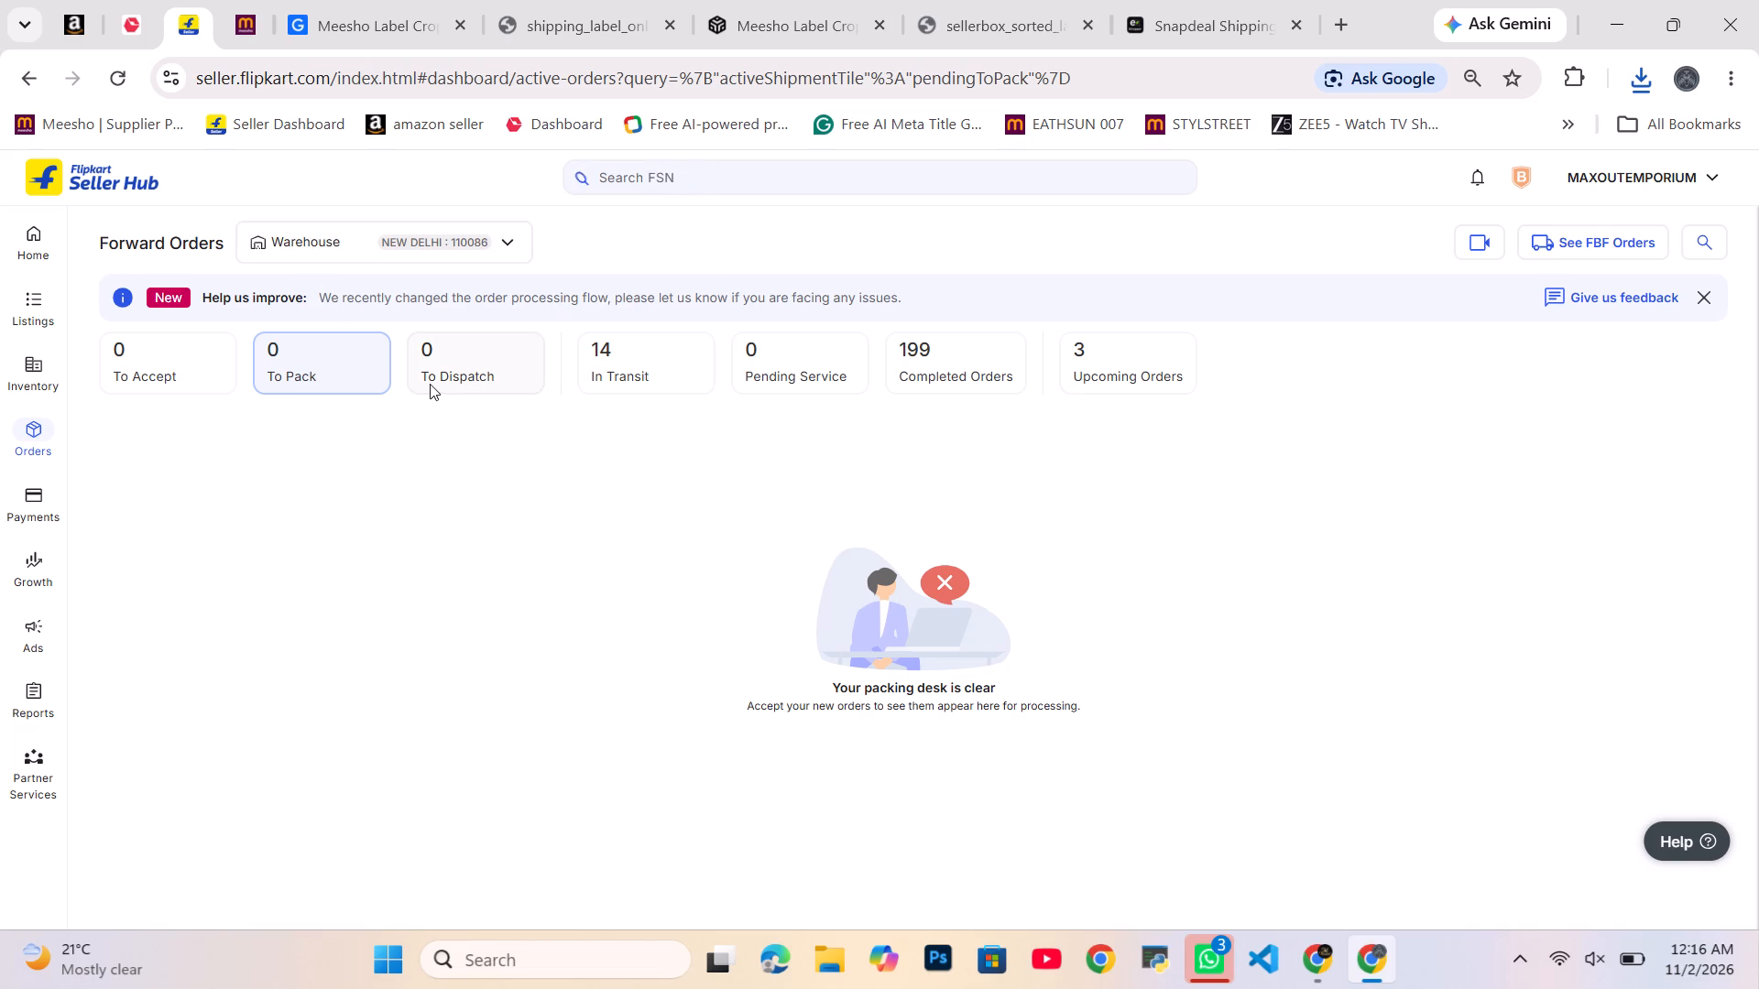
Recheck the MAXOUTEMPORIUM forward orders waiting to accept and to pack, refreshing the page.
click(178, 364)
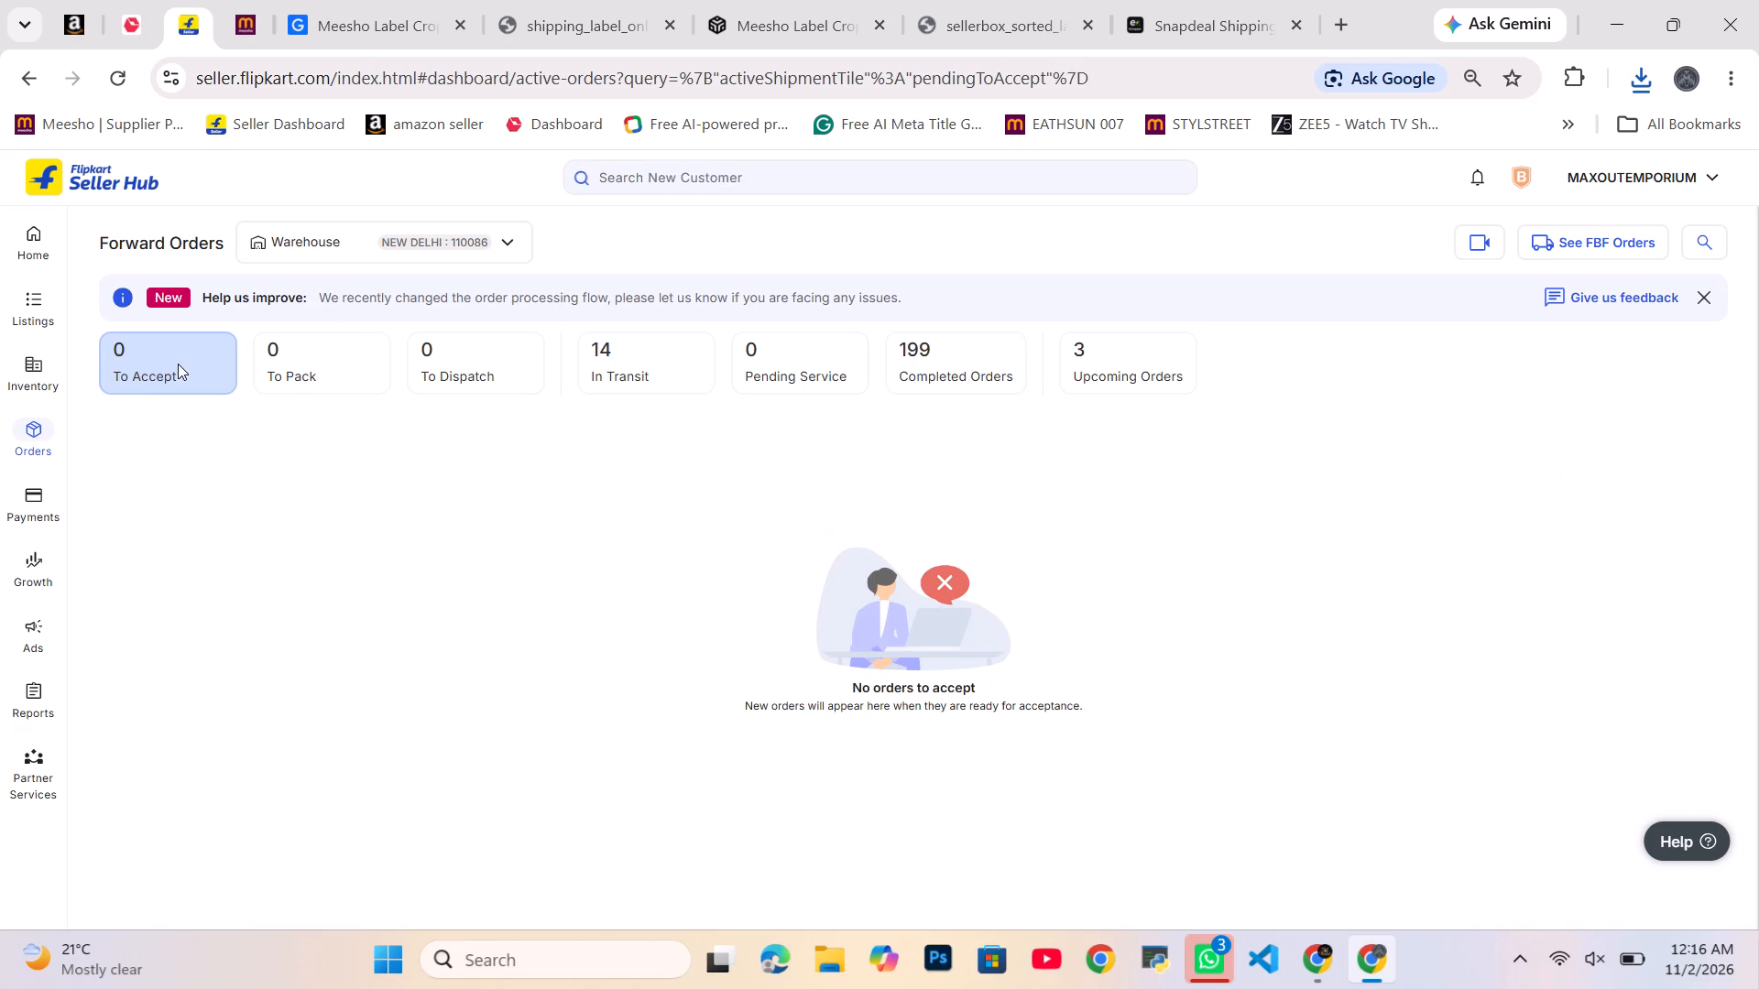
click(307, 386)
click(126, 74)
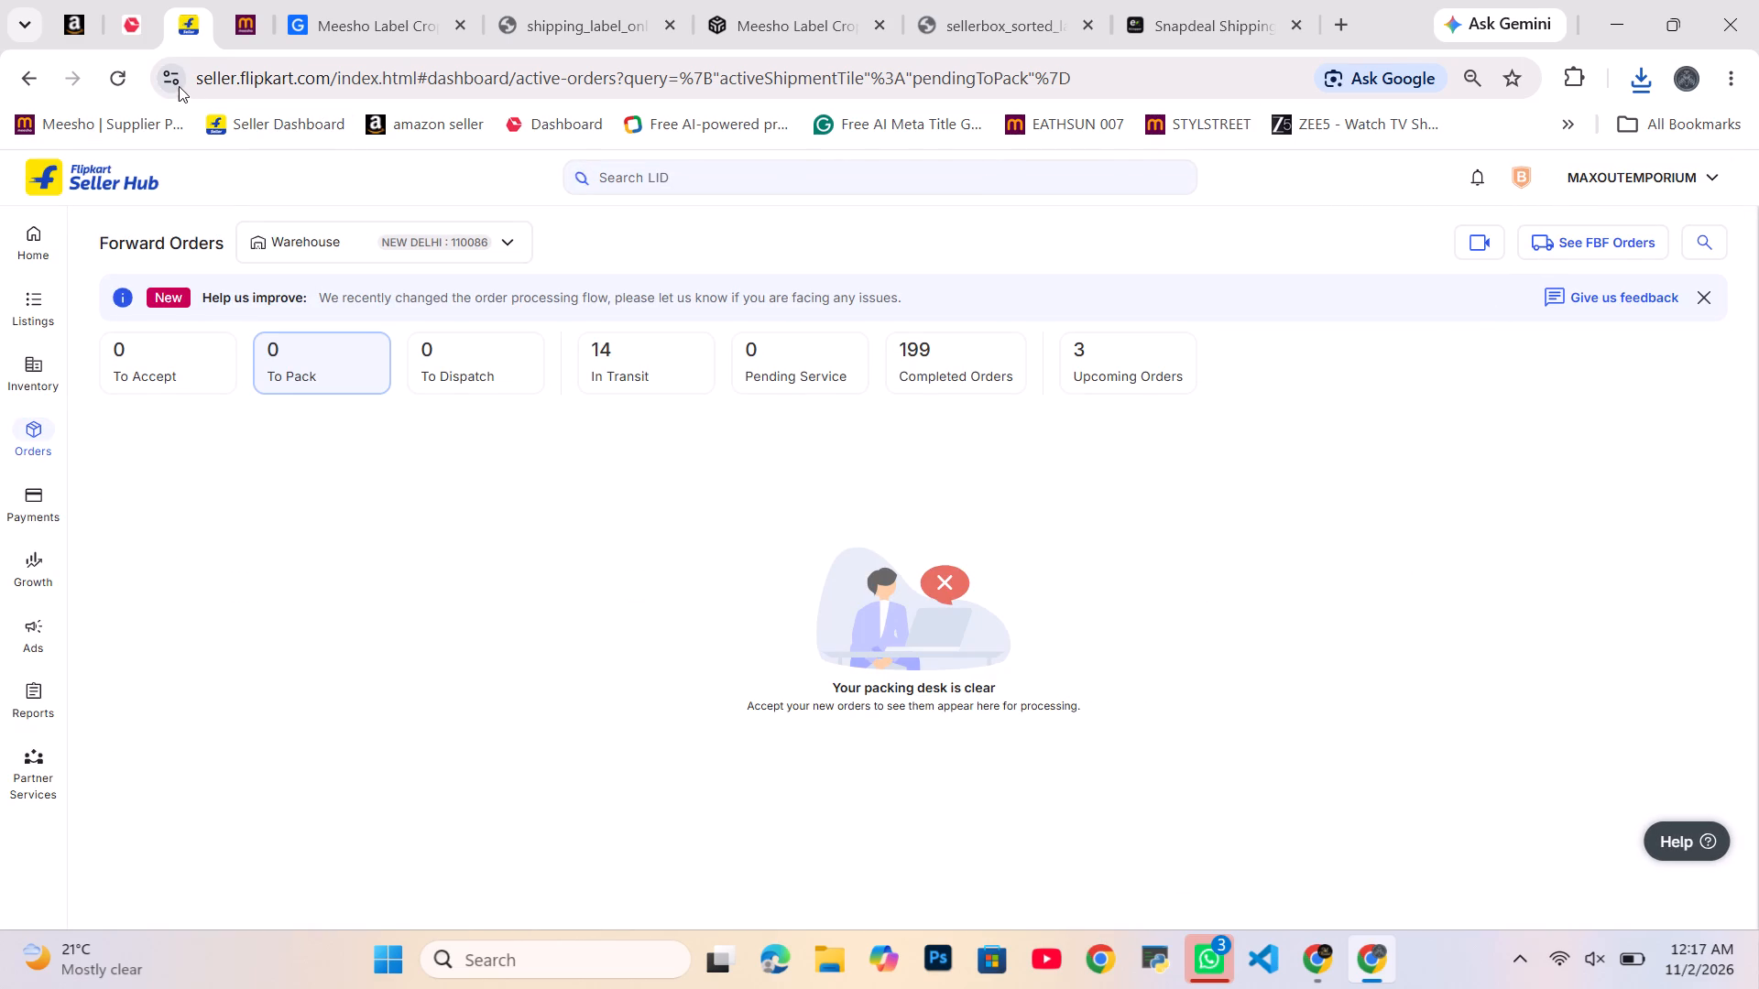
click(113, 74)
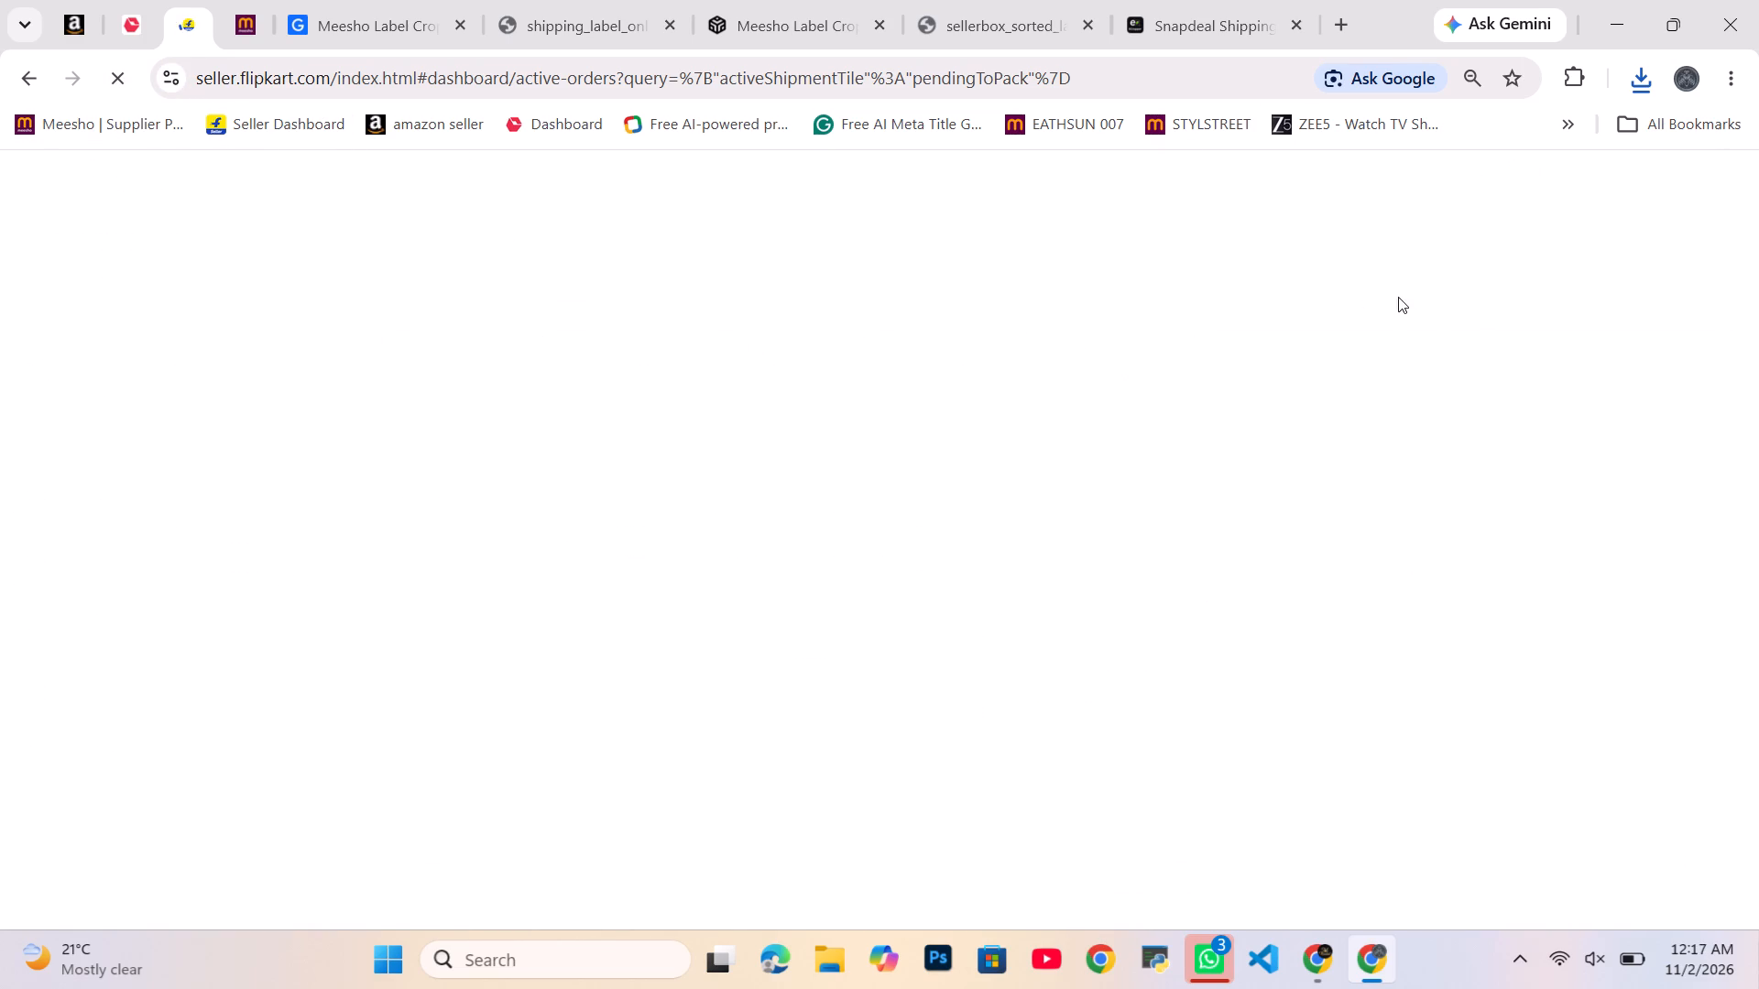
Switch the Flipkart seller account to RJENTERPRISESi.
click(1636, 186)
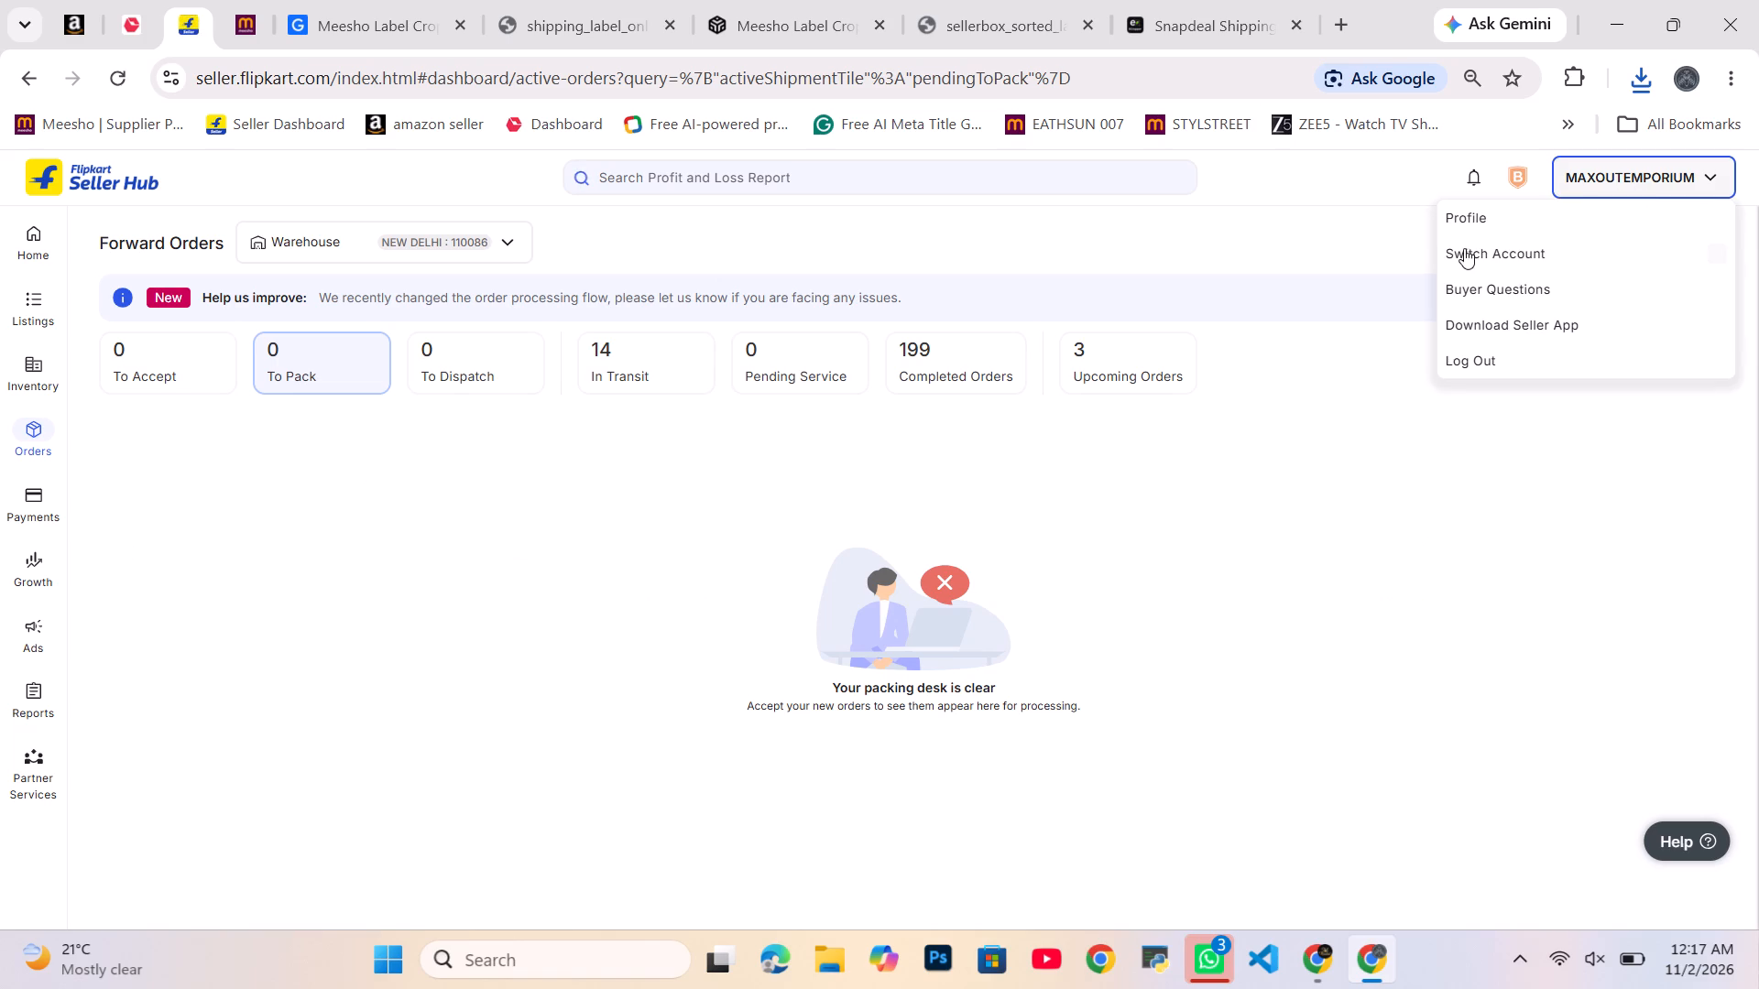
click(1464, 248)
click(686, 546)
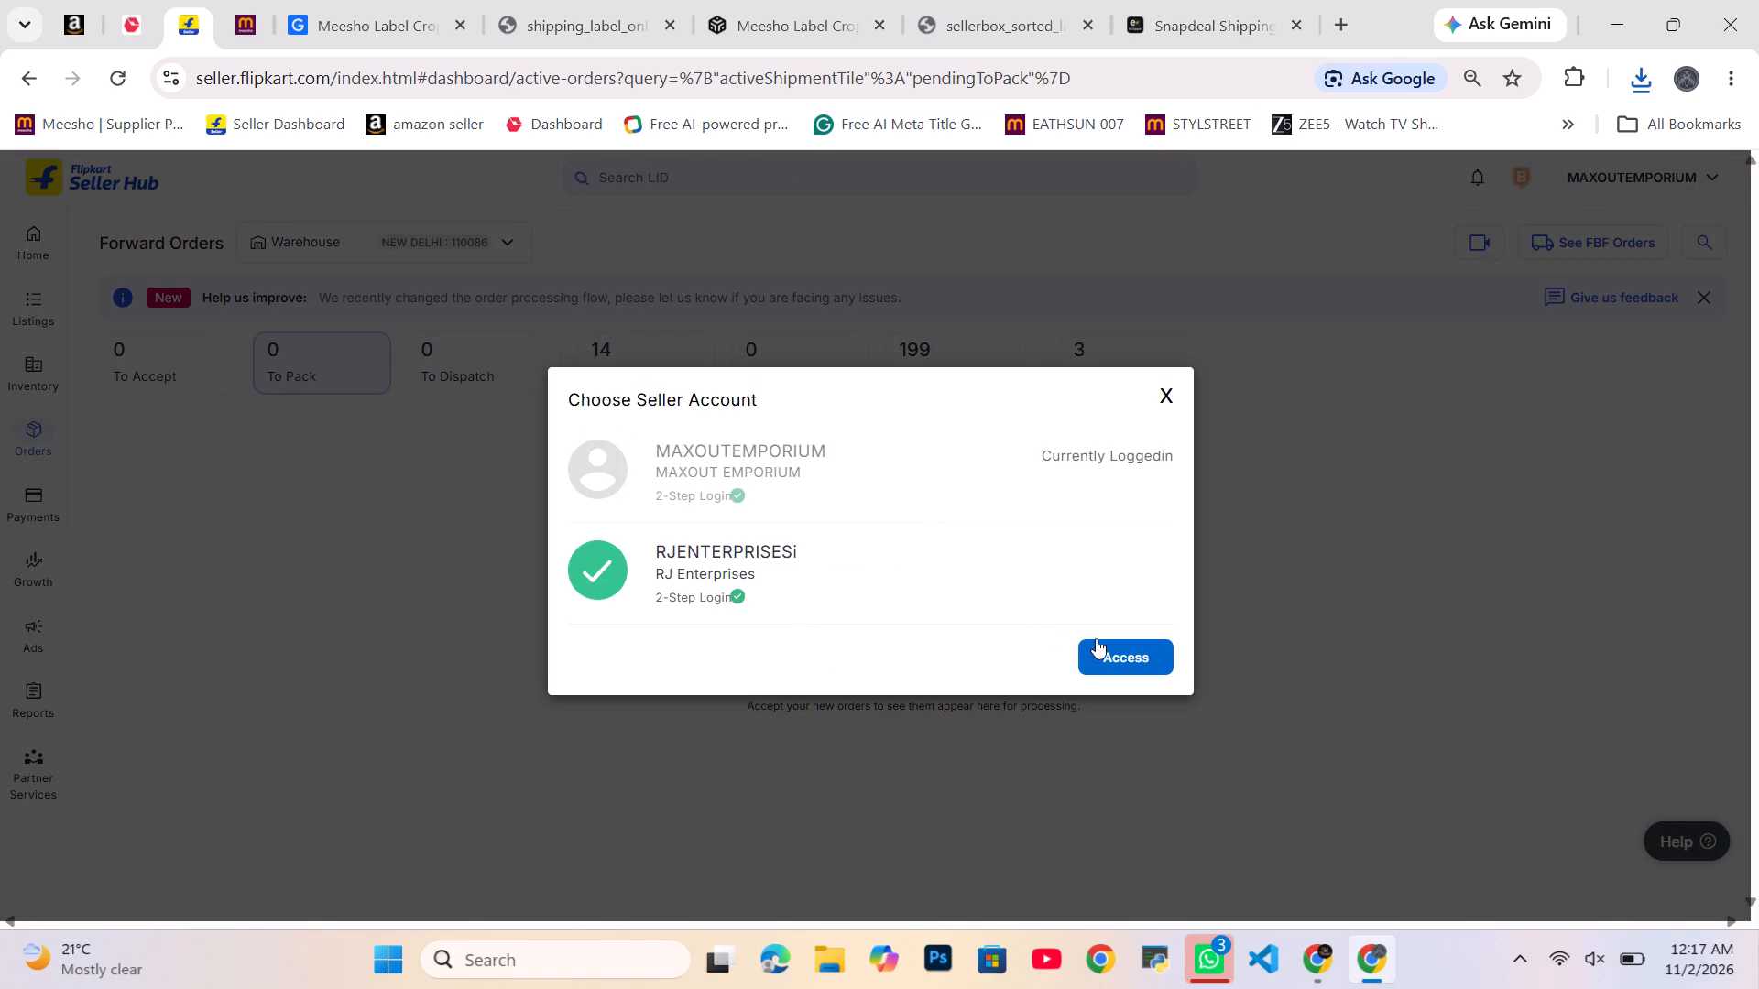
click(1129, 653)
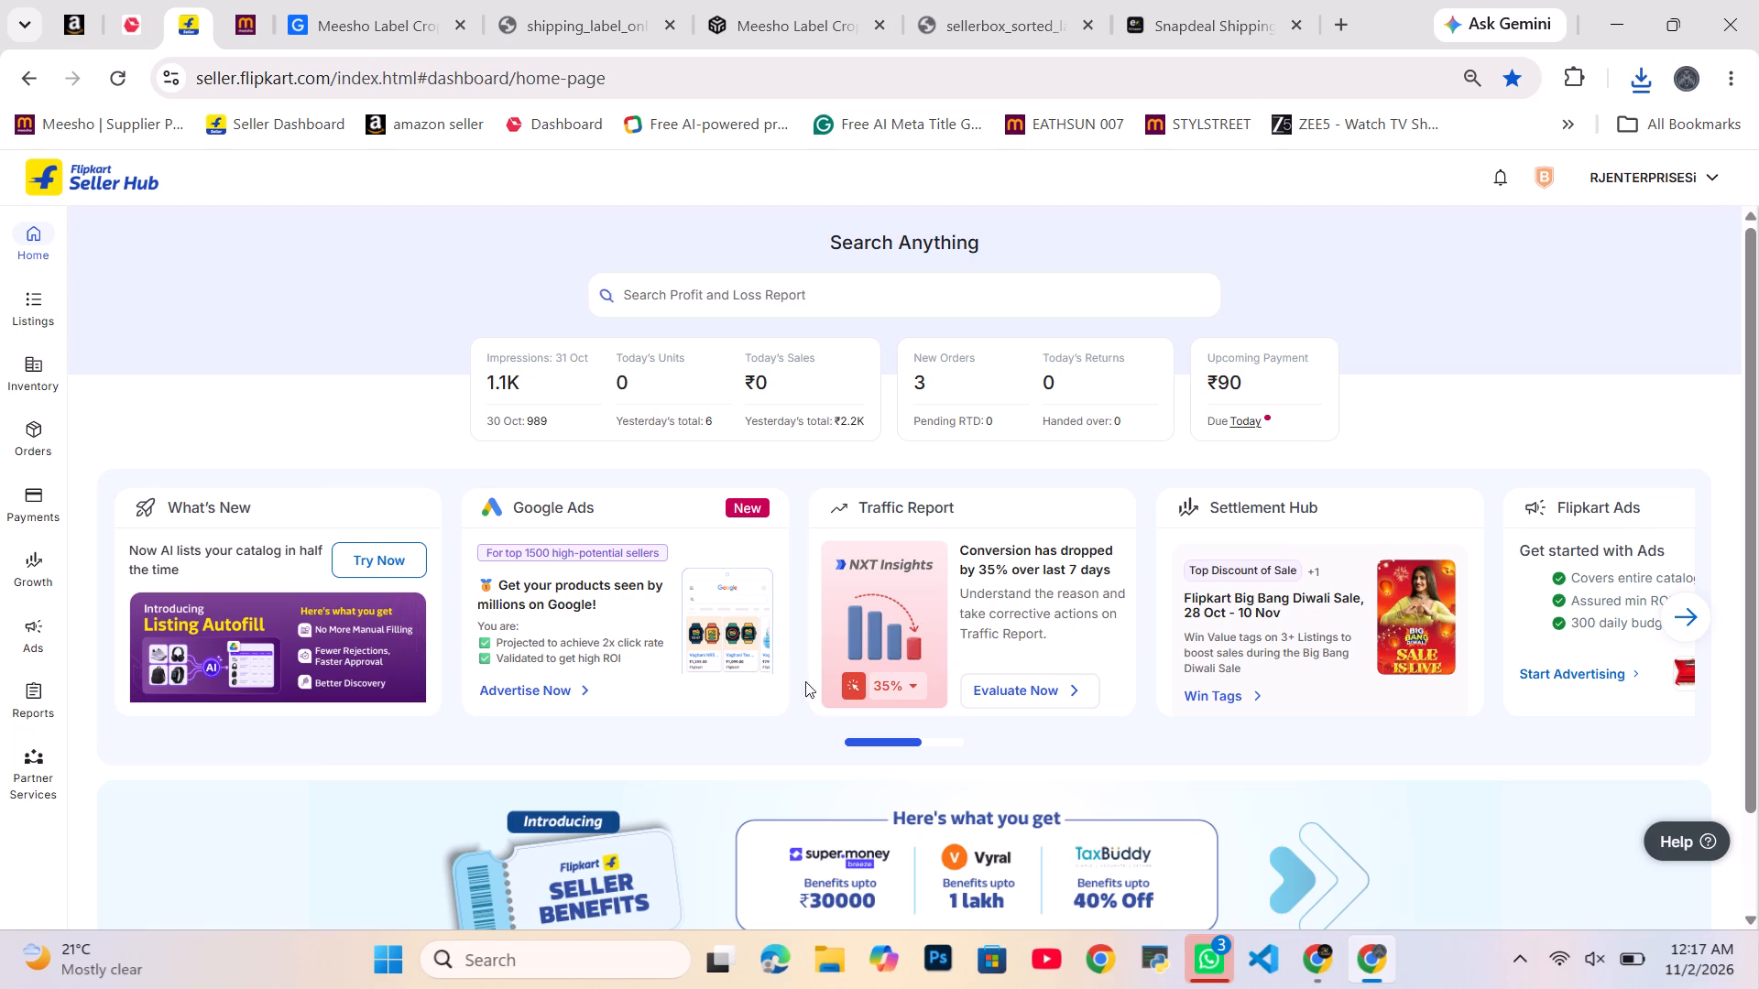
Open the RJENTERPRISESi forward orders, refresh them, and accept all orders in both smart groups.
click(15, 454)
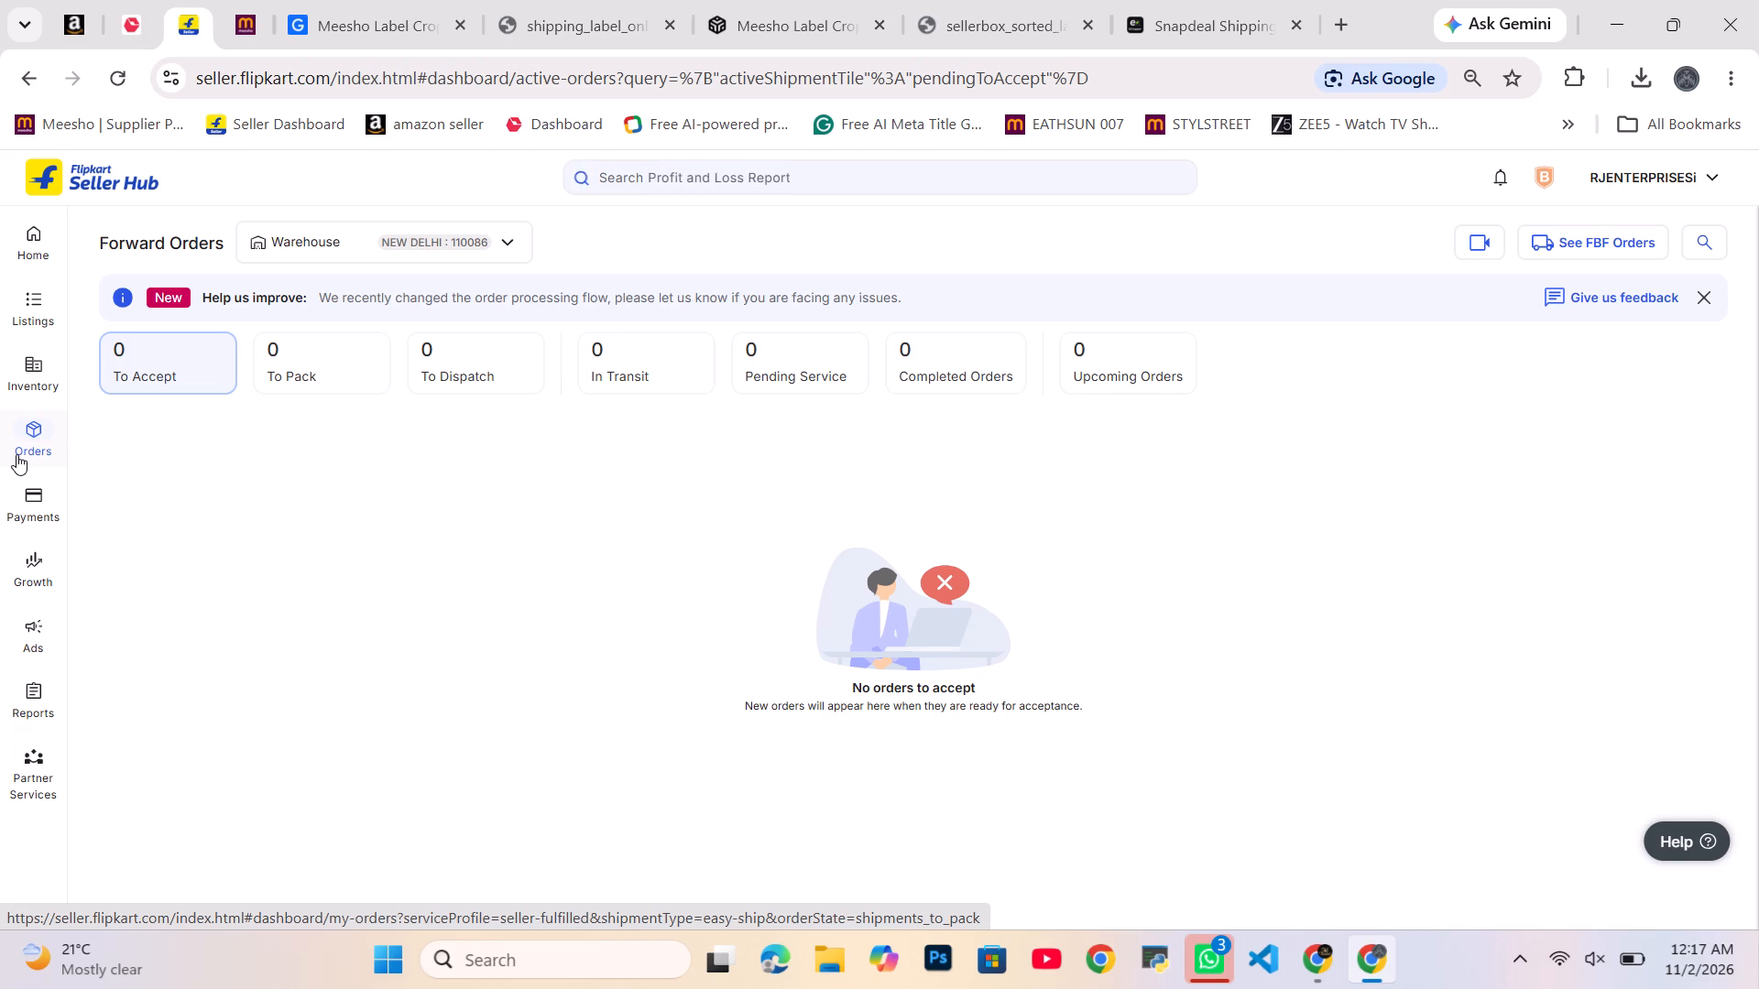
click(114, 71)
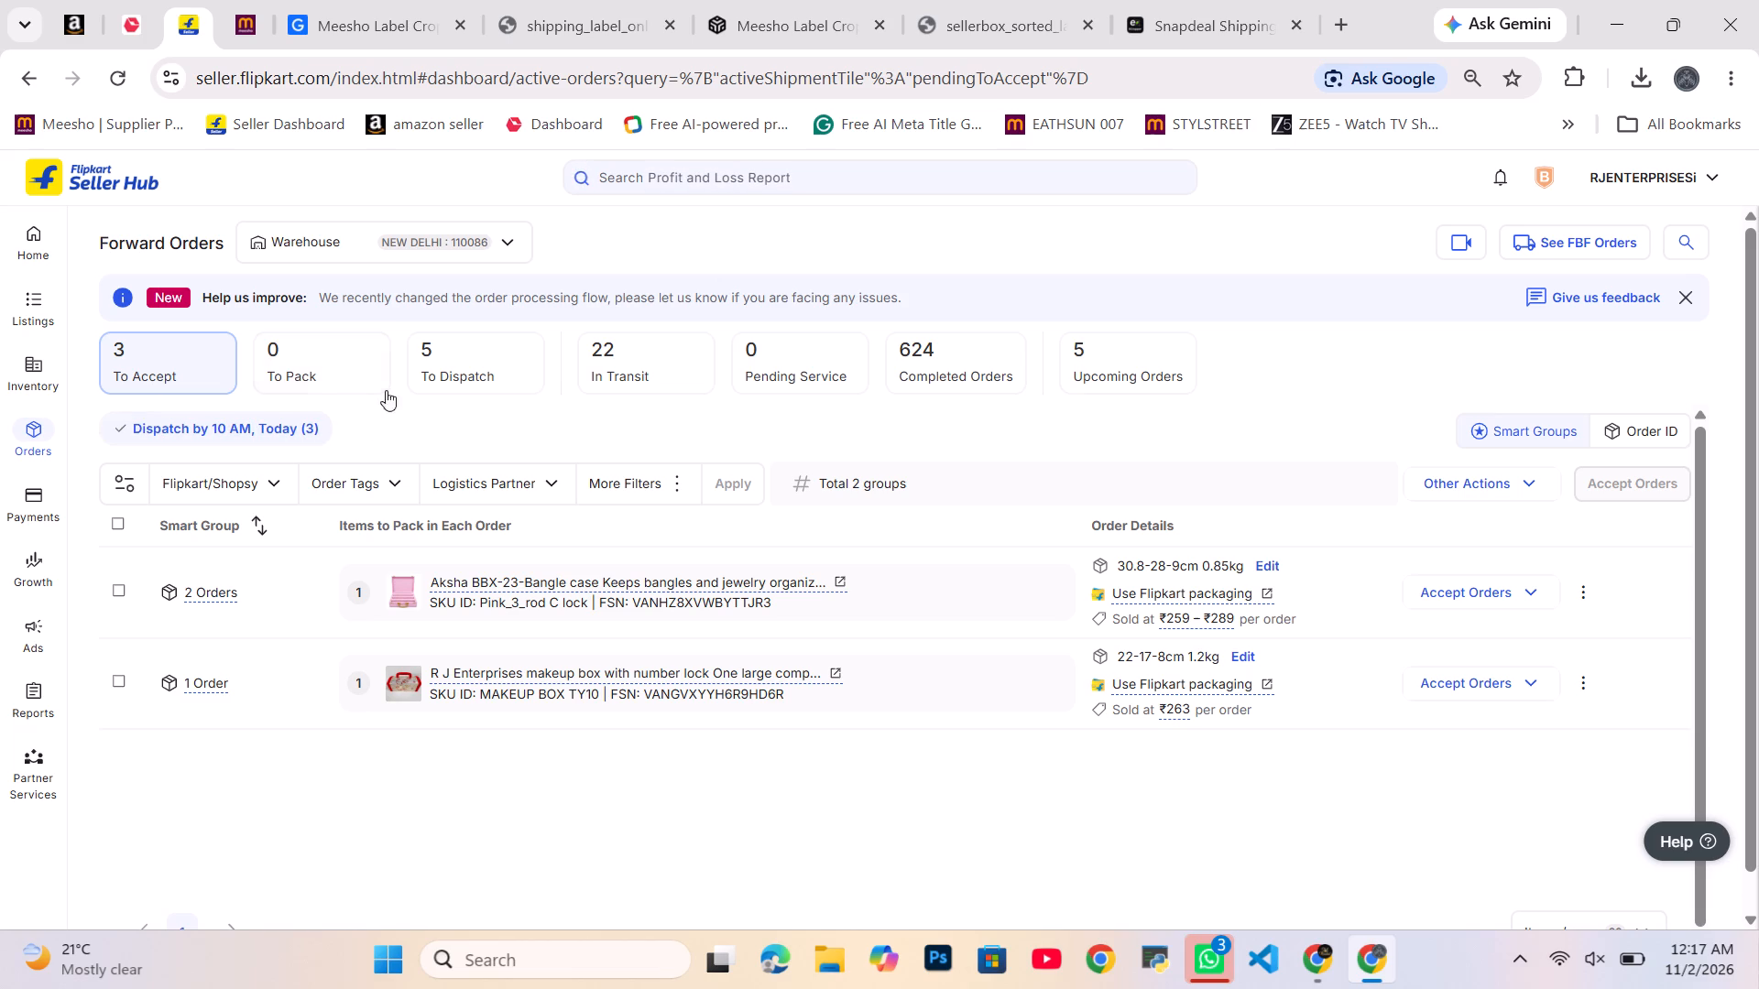
click(115, 518)
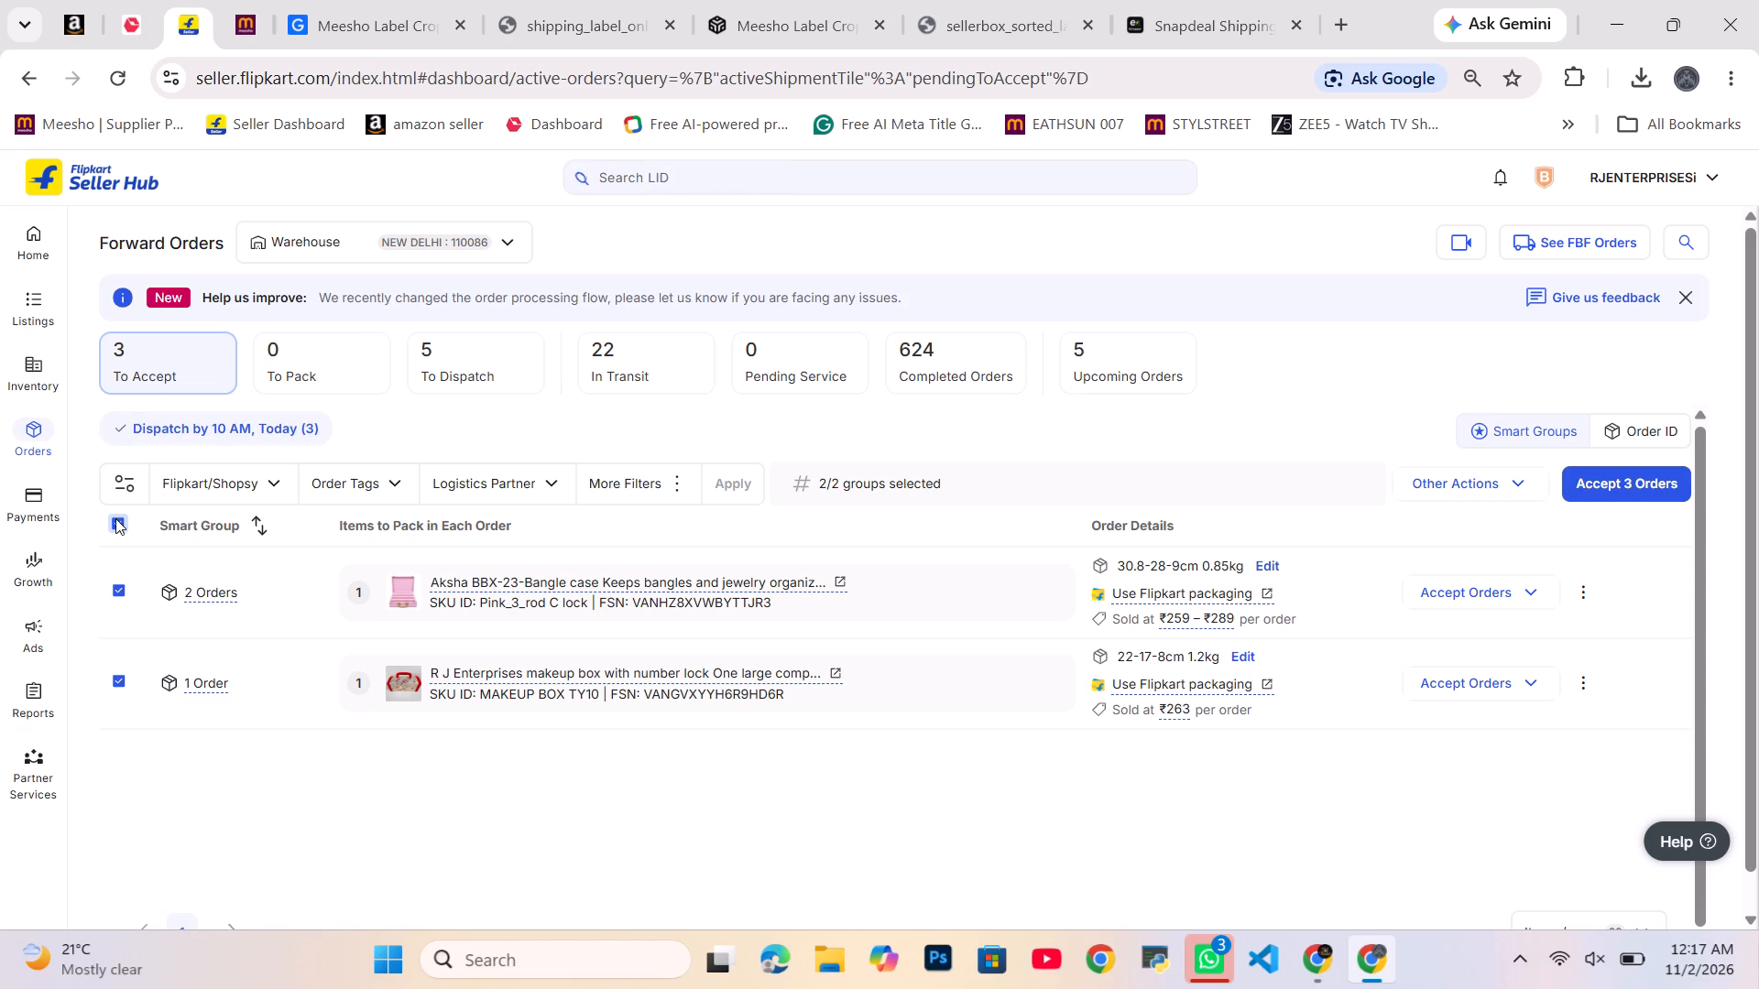
click(1583, 478)
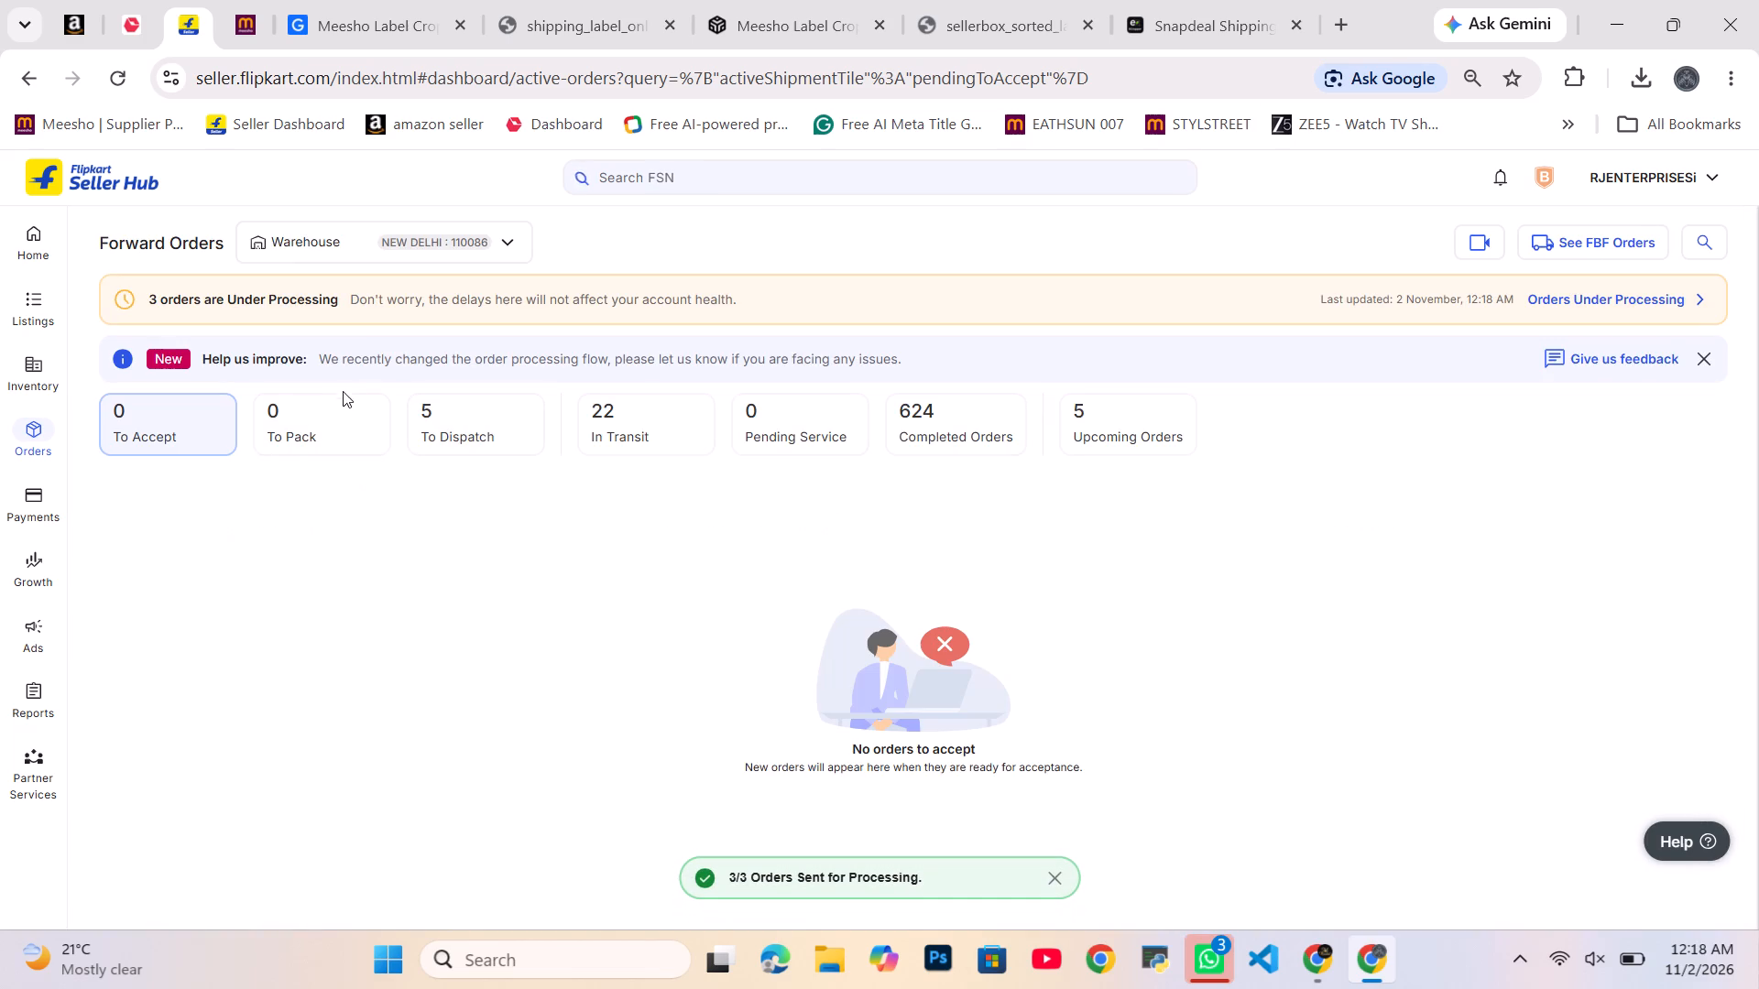
Refresh the To Pack orders until the accepted ones are listed and generate the labels for all of them.
click(355, 422)
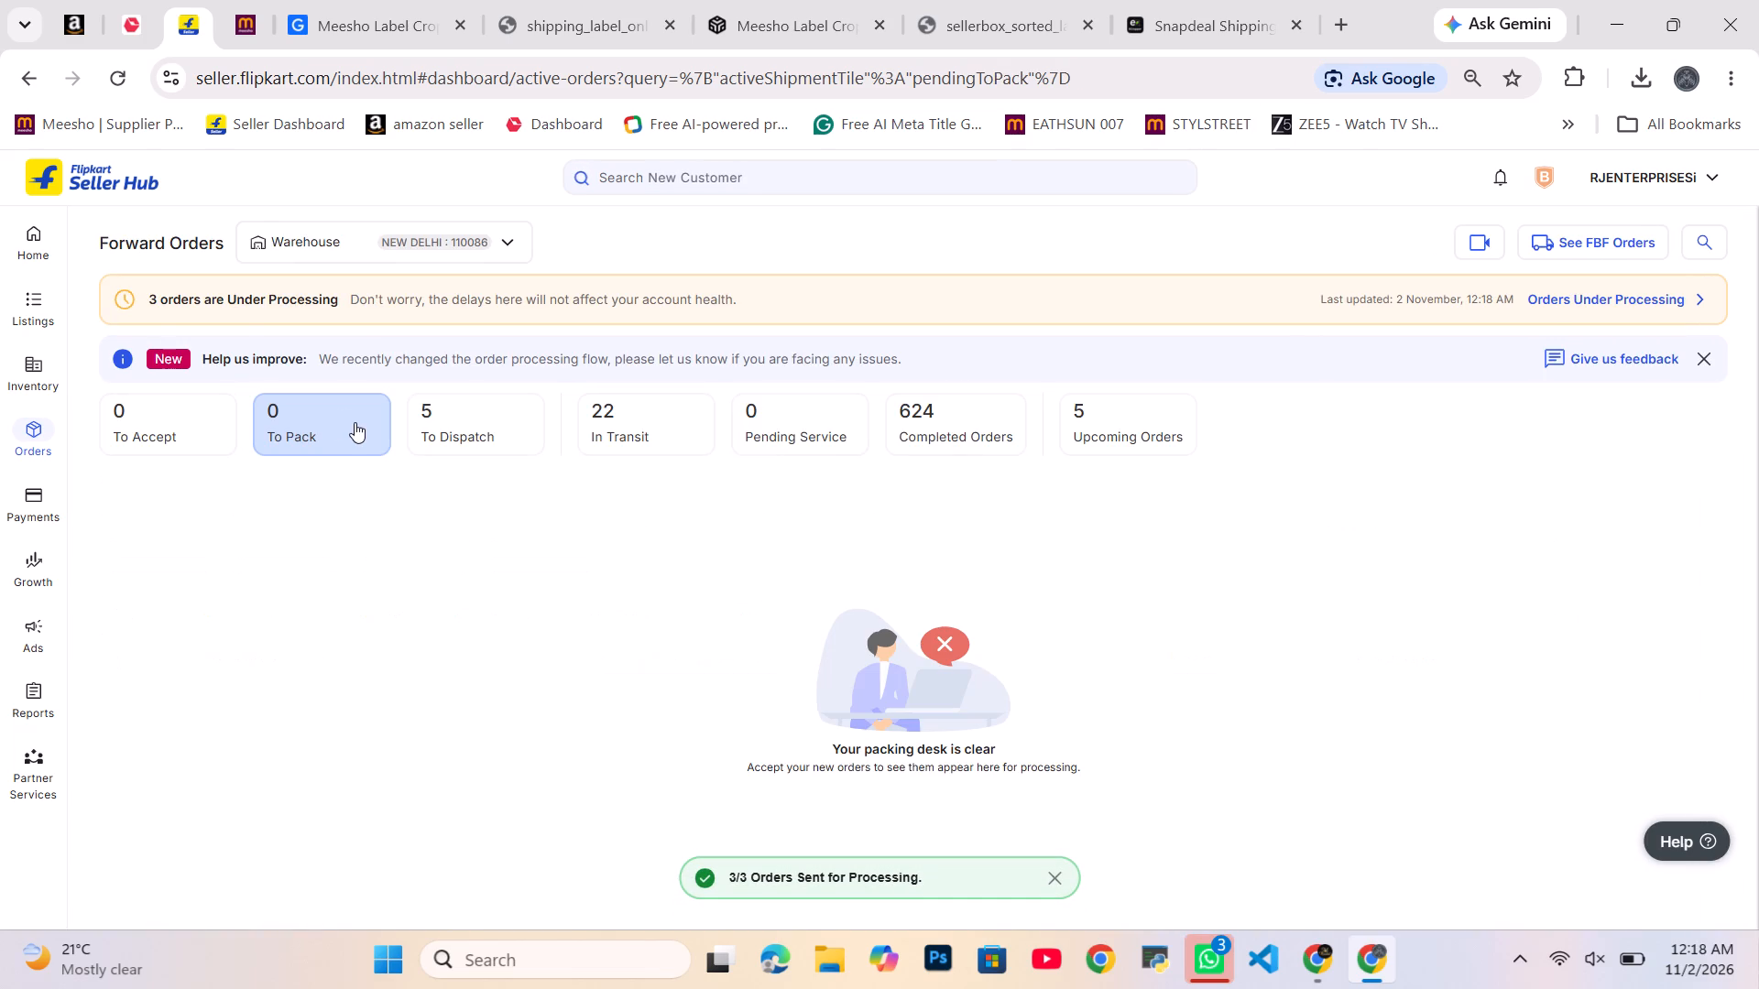
click(121, 87)
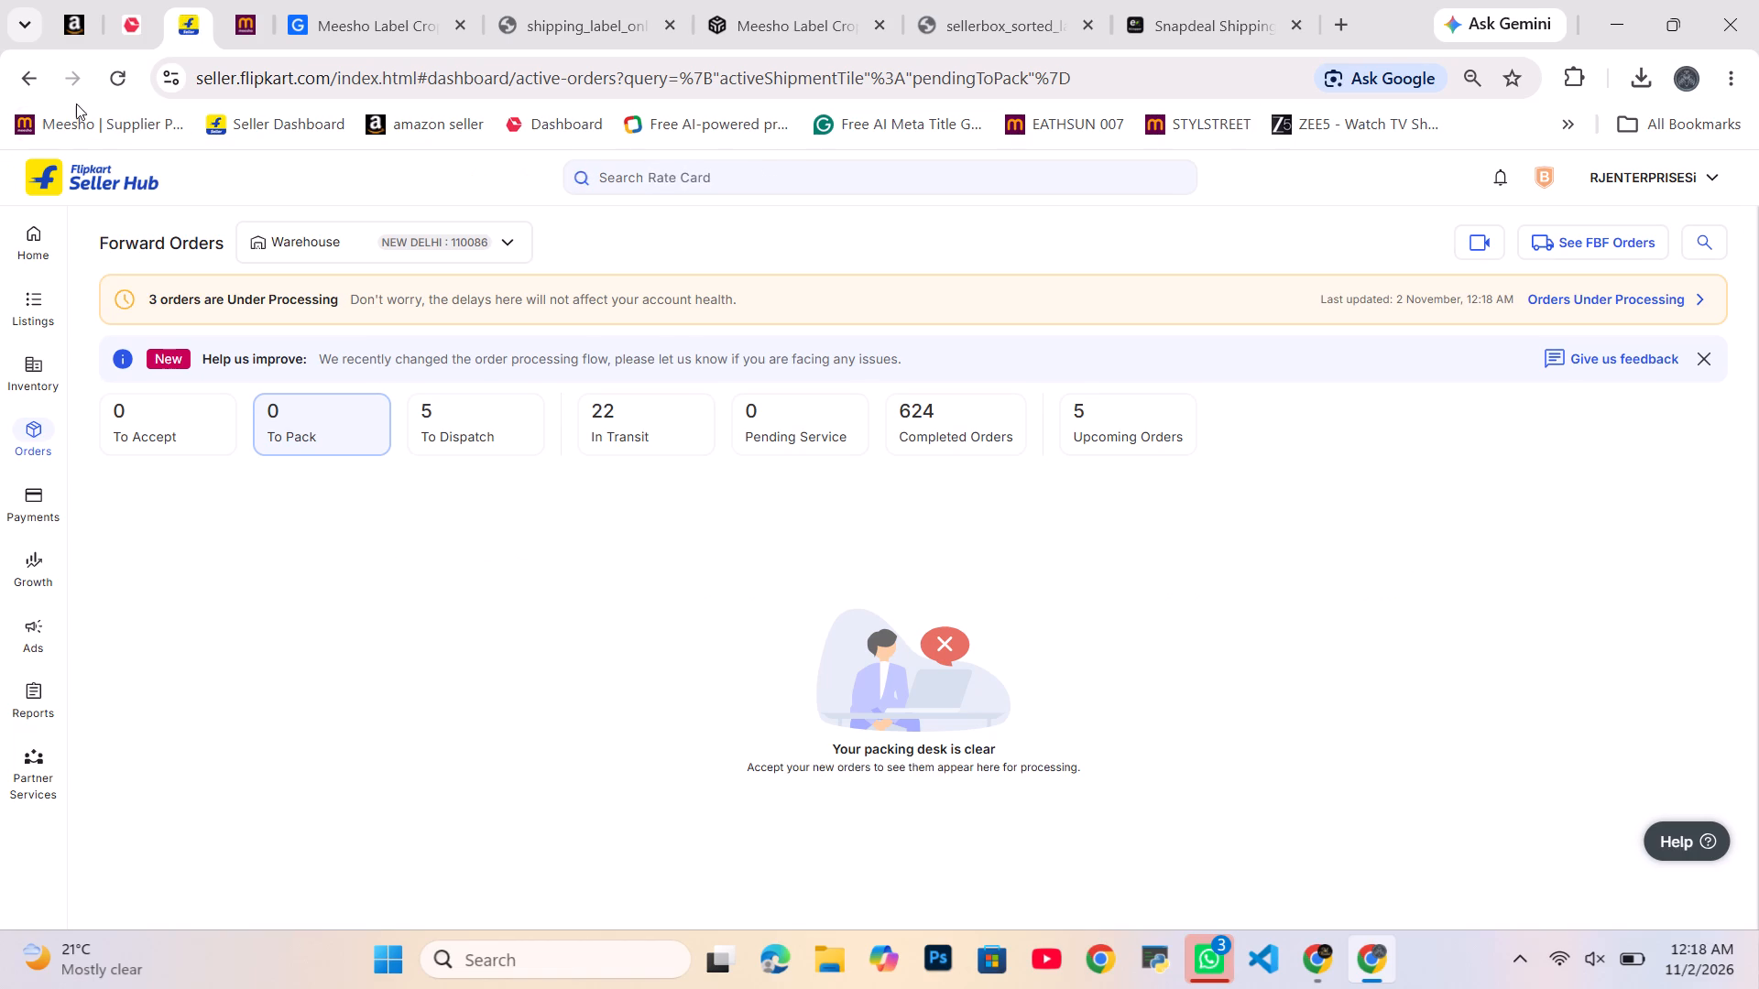
click(108, 85)
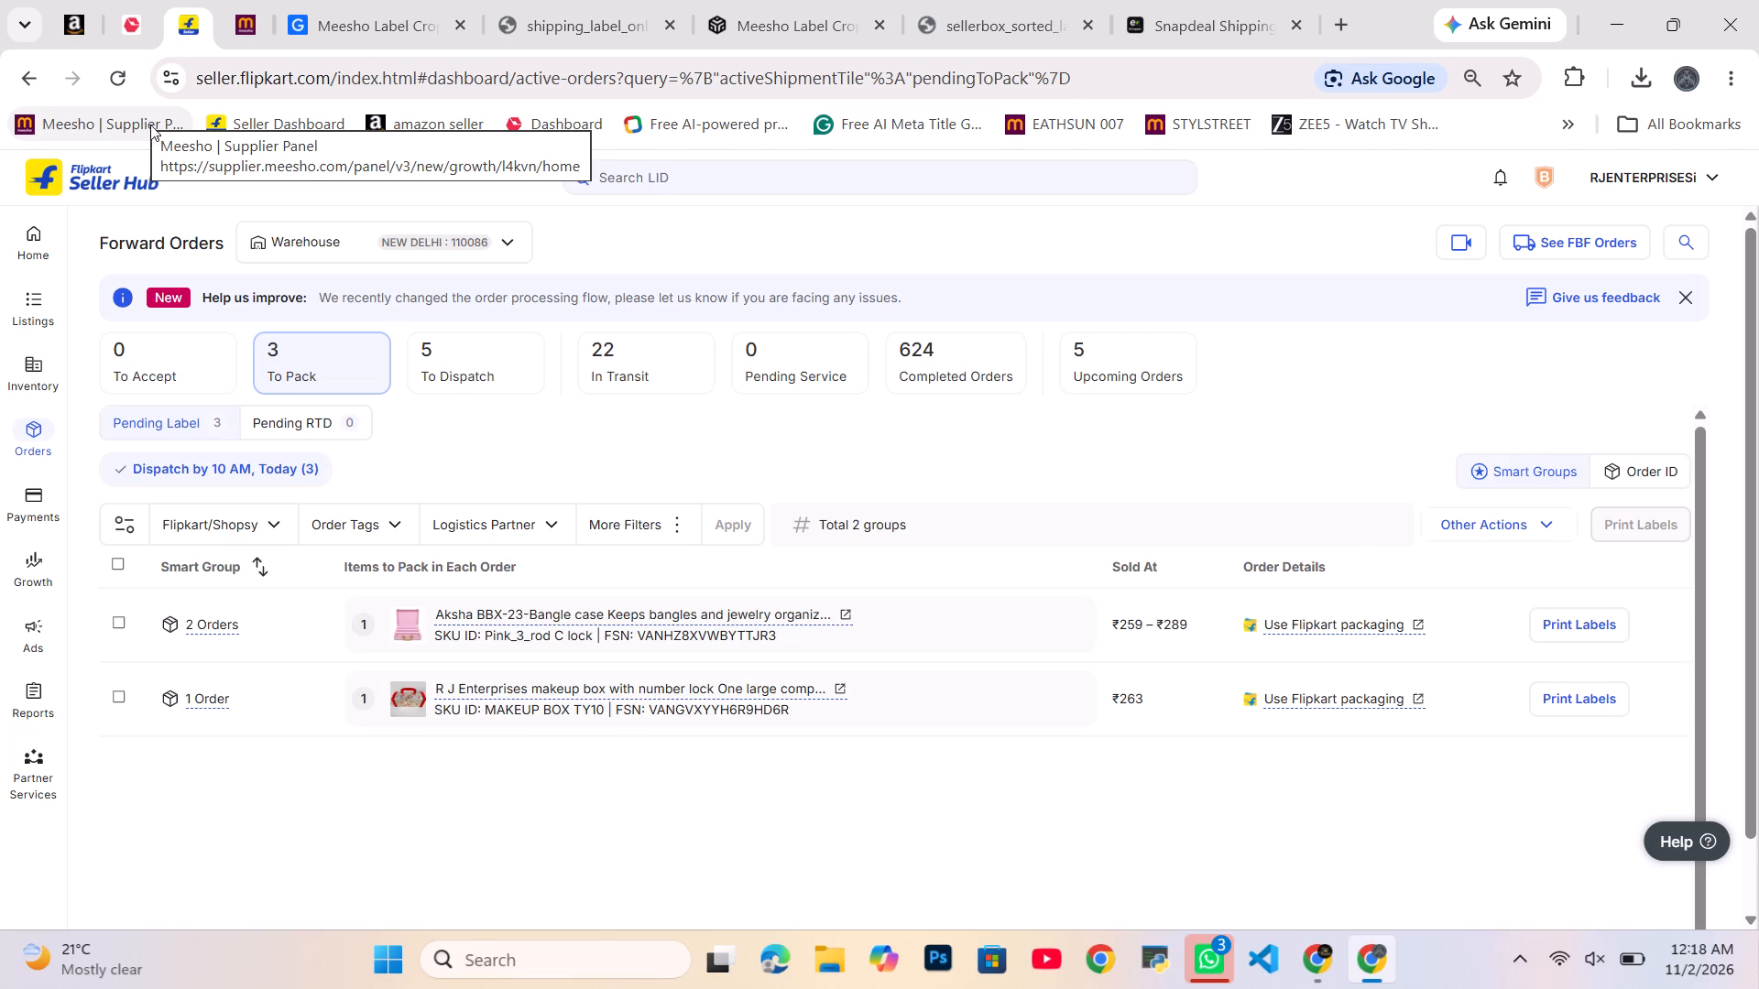
click(112, 569)
click(1610, 528)
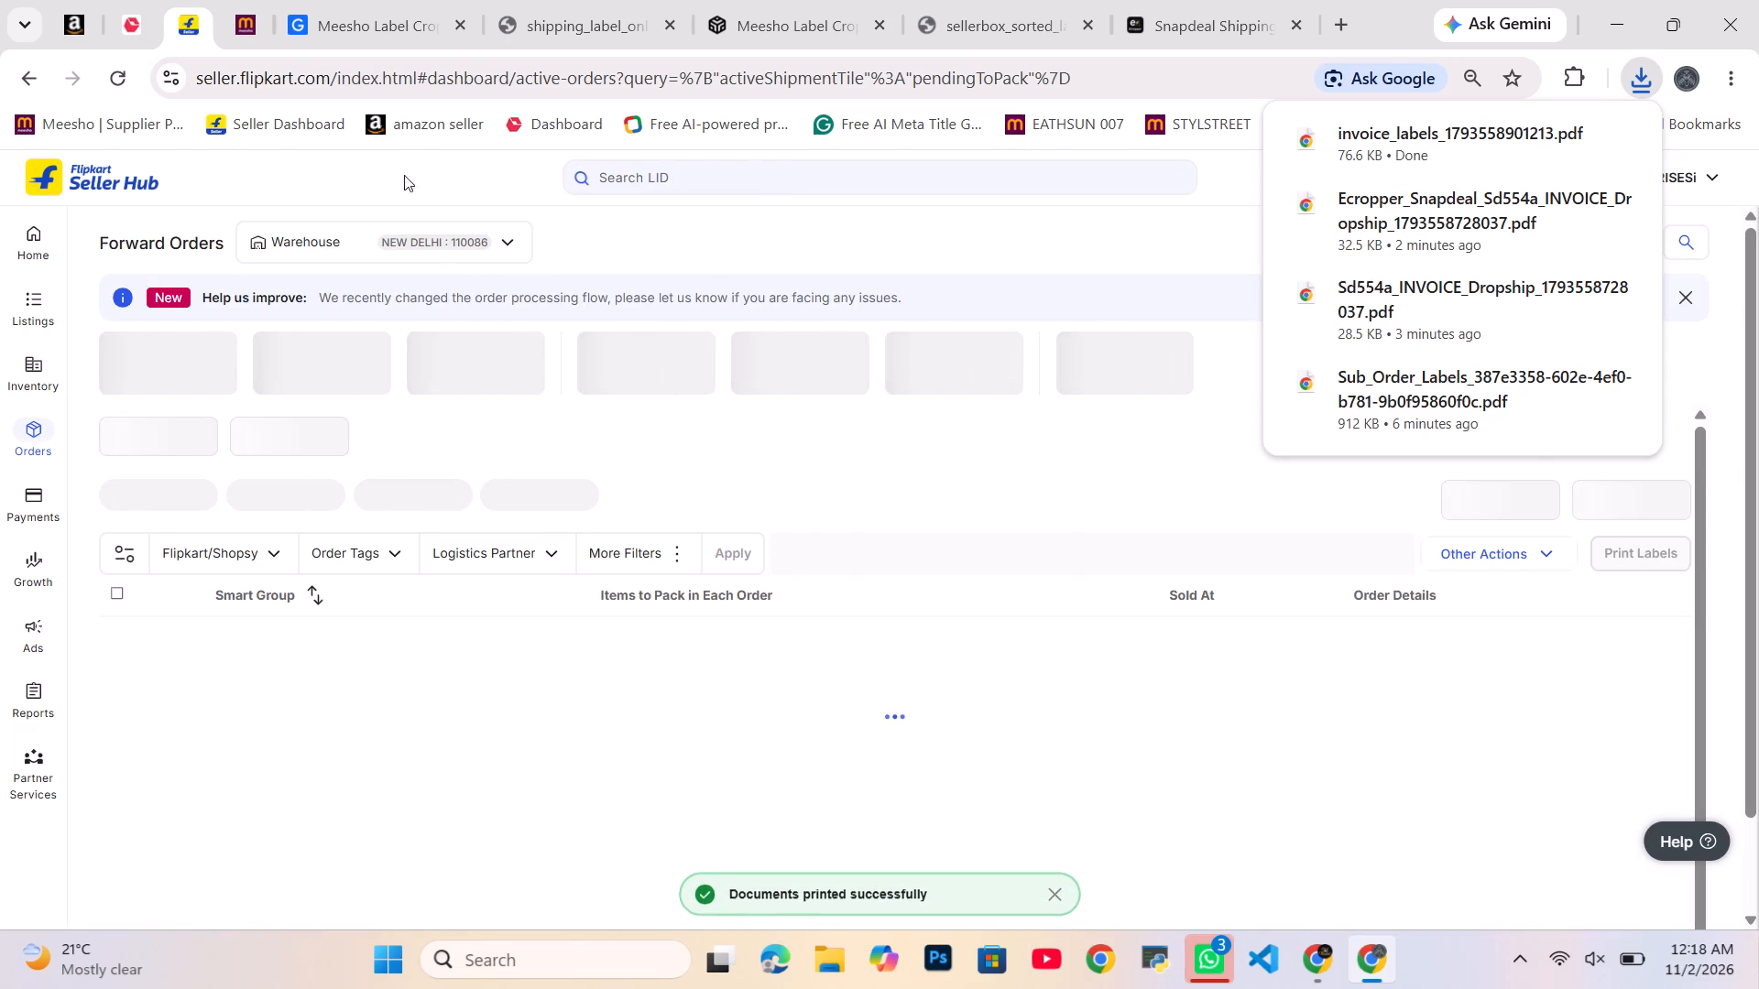
Upload invoice_labels_1793558901213.pdf to SellerBox's Flipkart label crop and sort tool and prepare the labels.
click(769, 0)
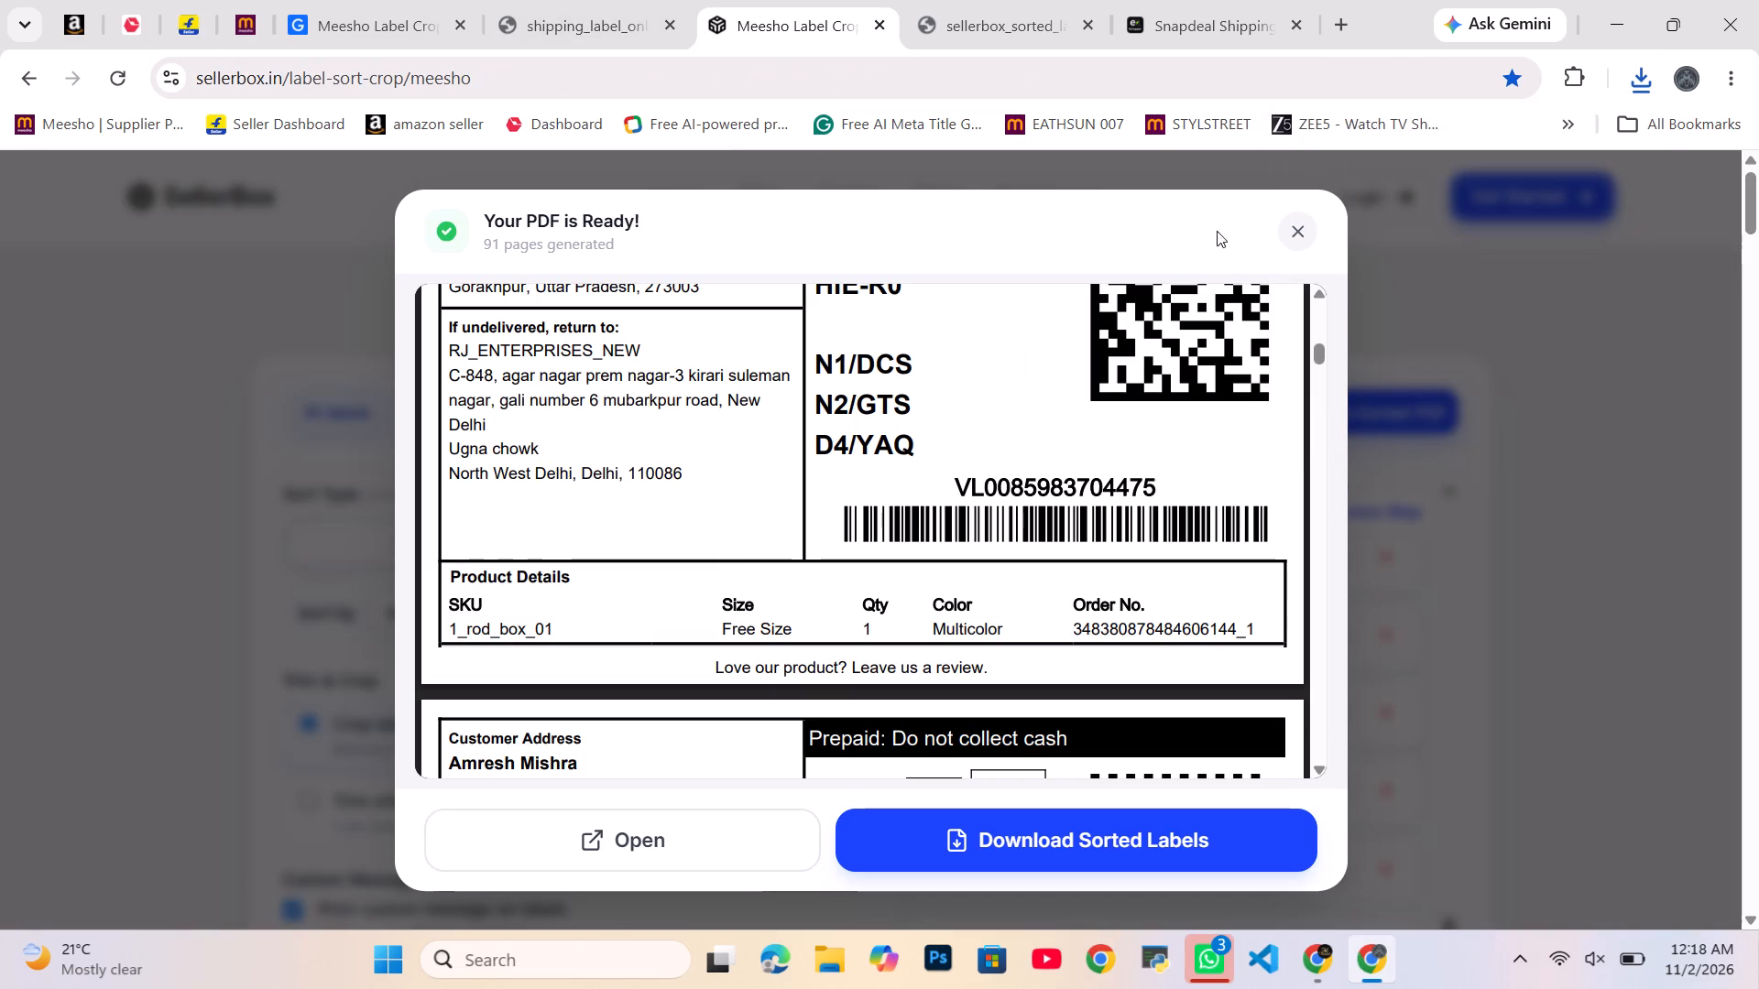
click(1300, 235)
scroll(719, 516, up, 3)
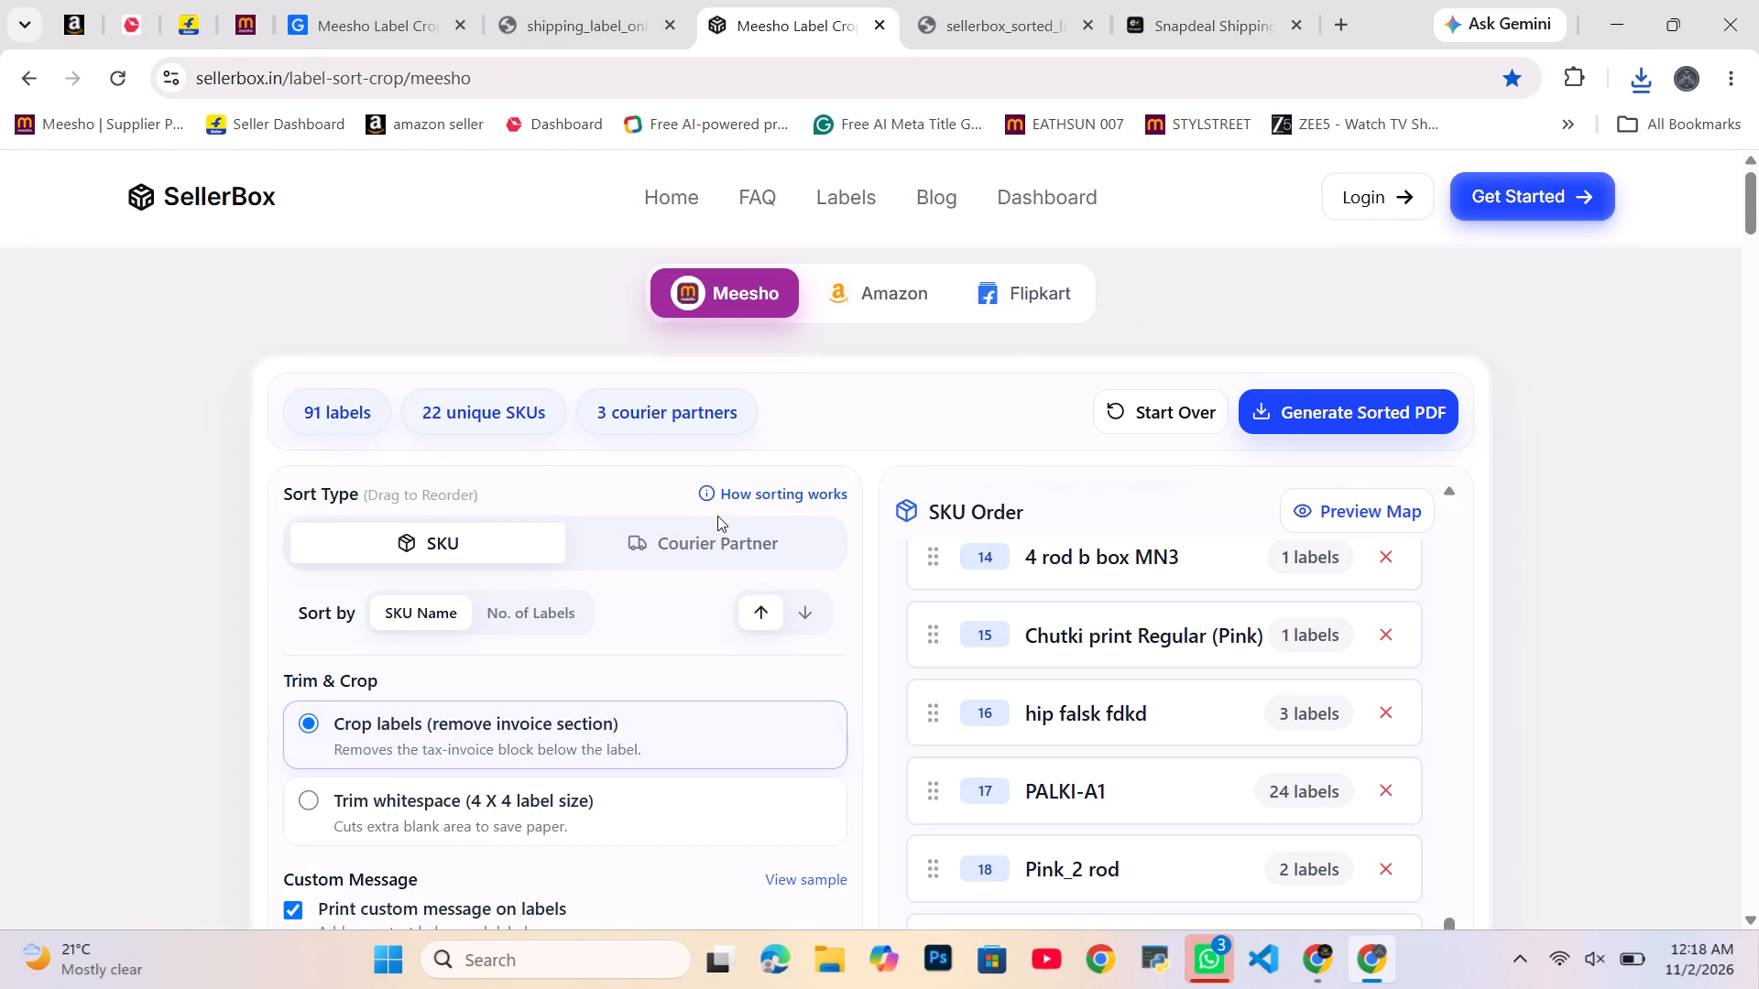
click(1022, 285)
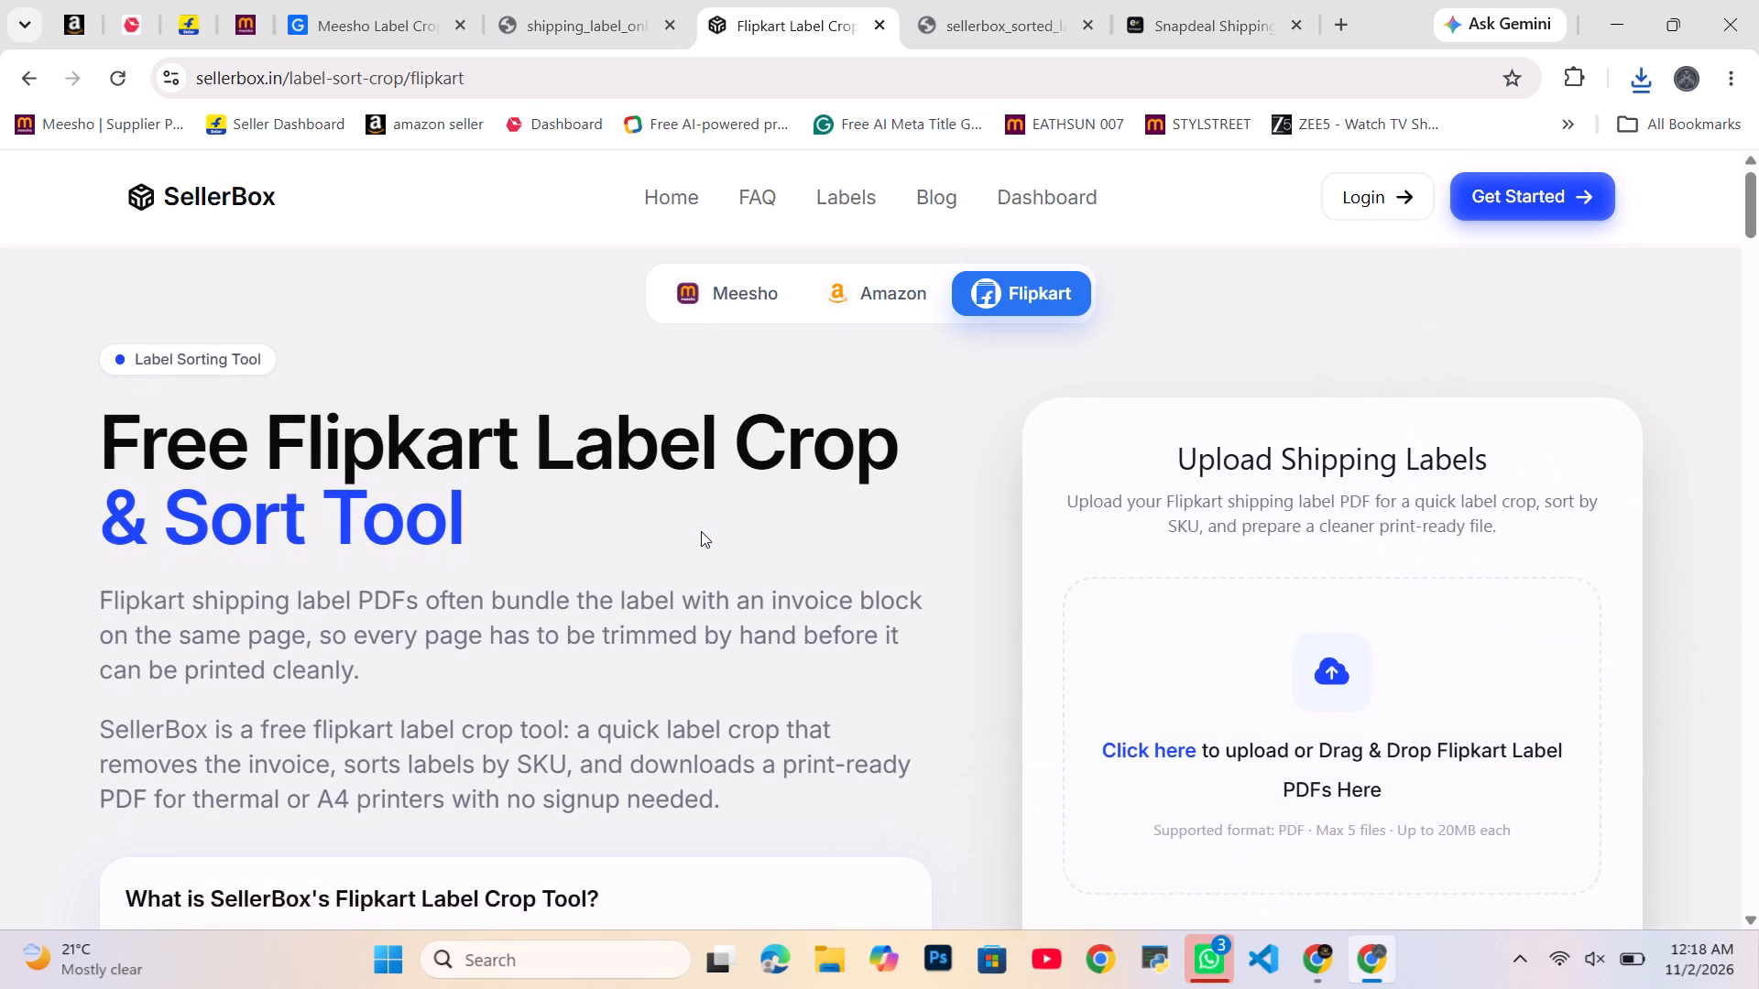
scroll(709, 552, down, 1)
click(1316, 566)
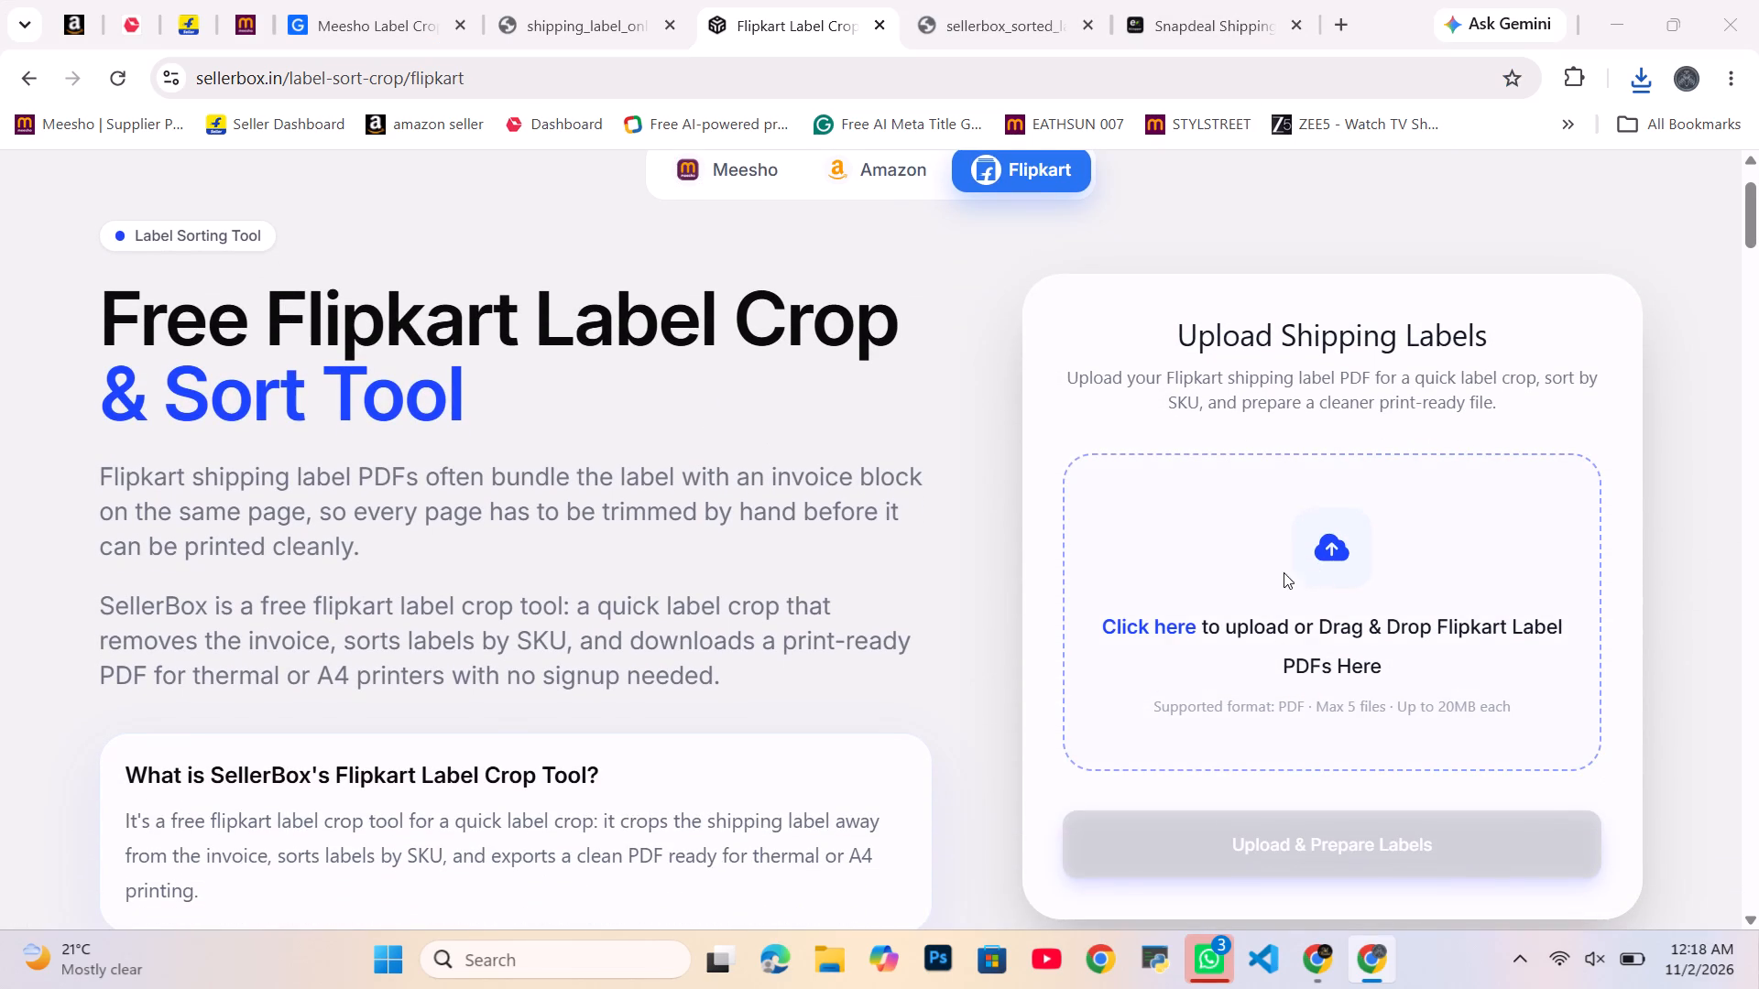
double_click(429, 447)
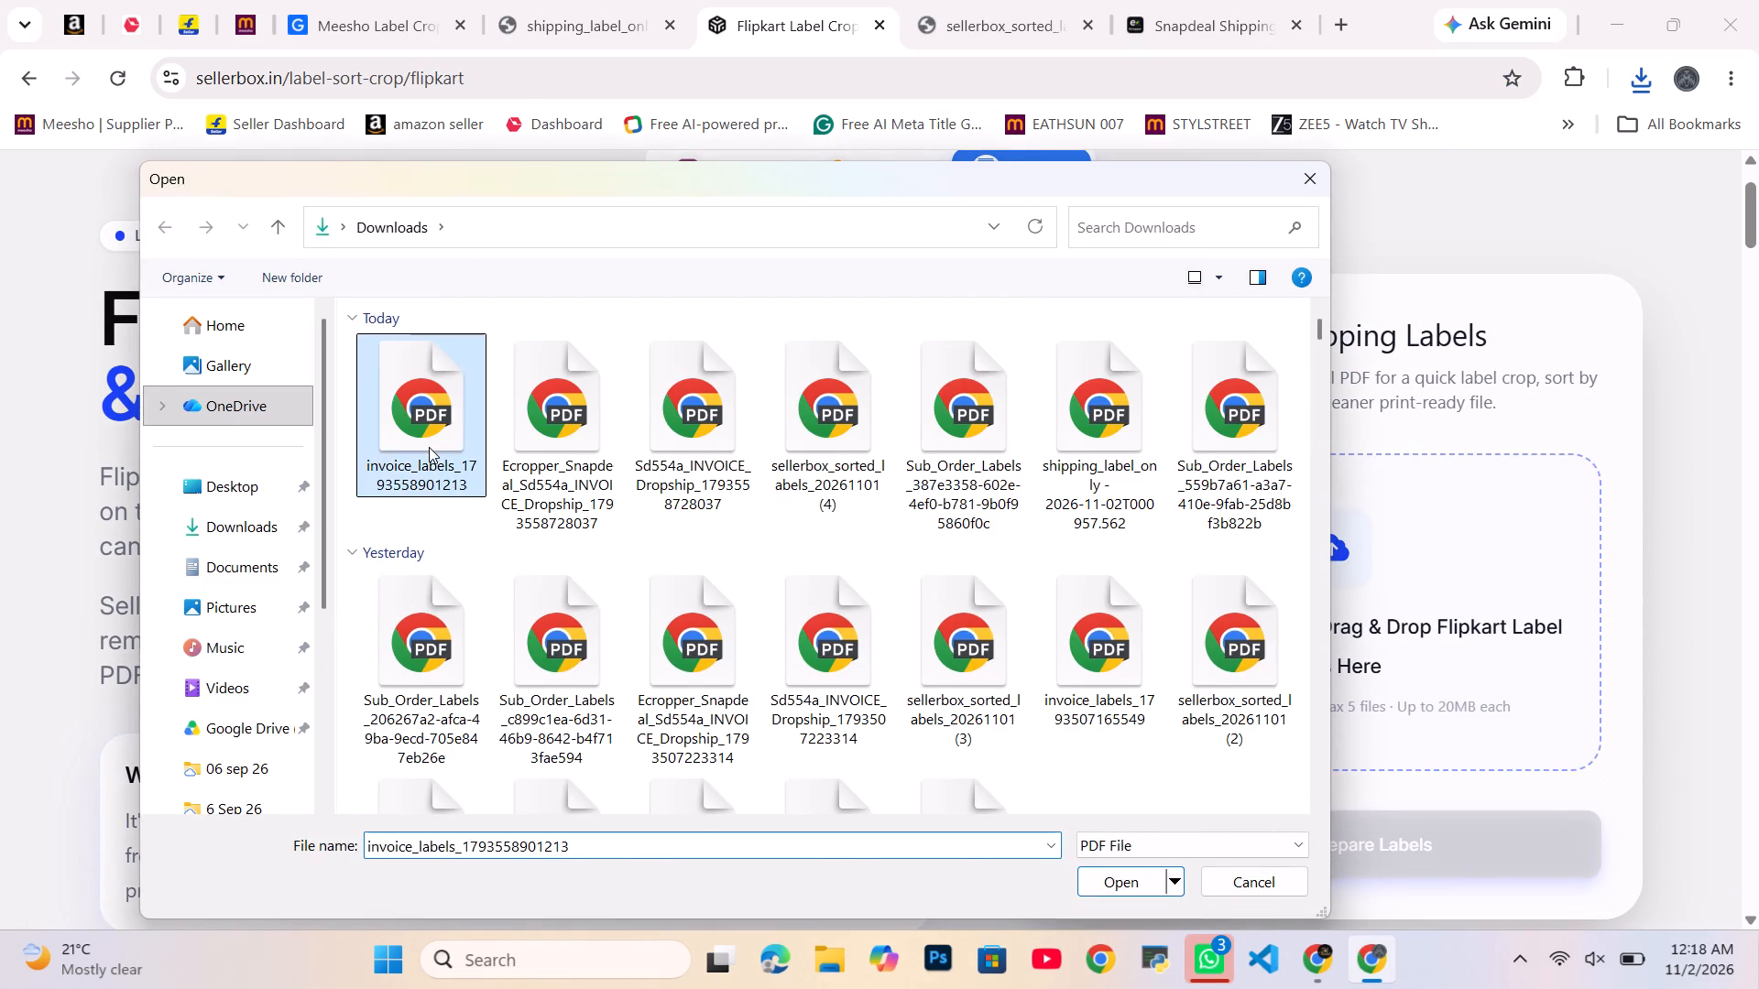
click(1340, 784)
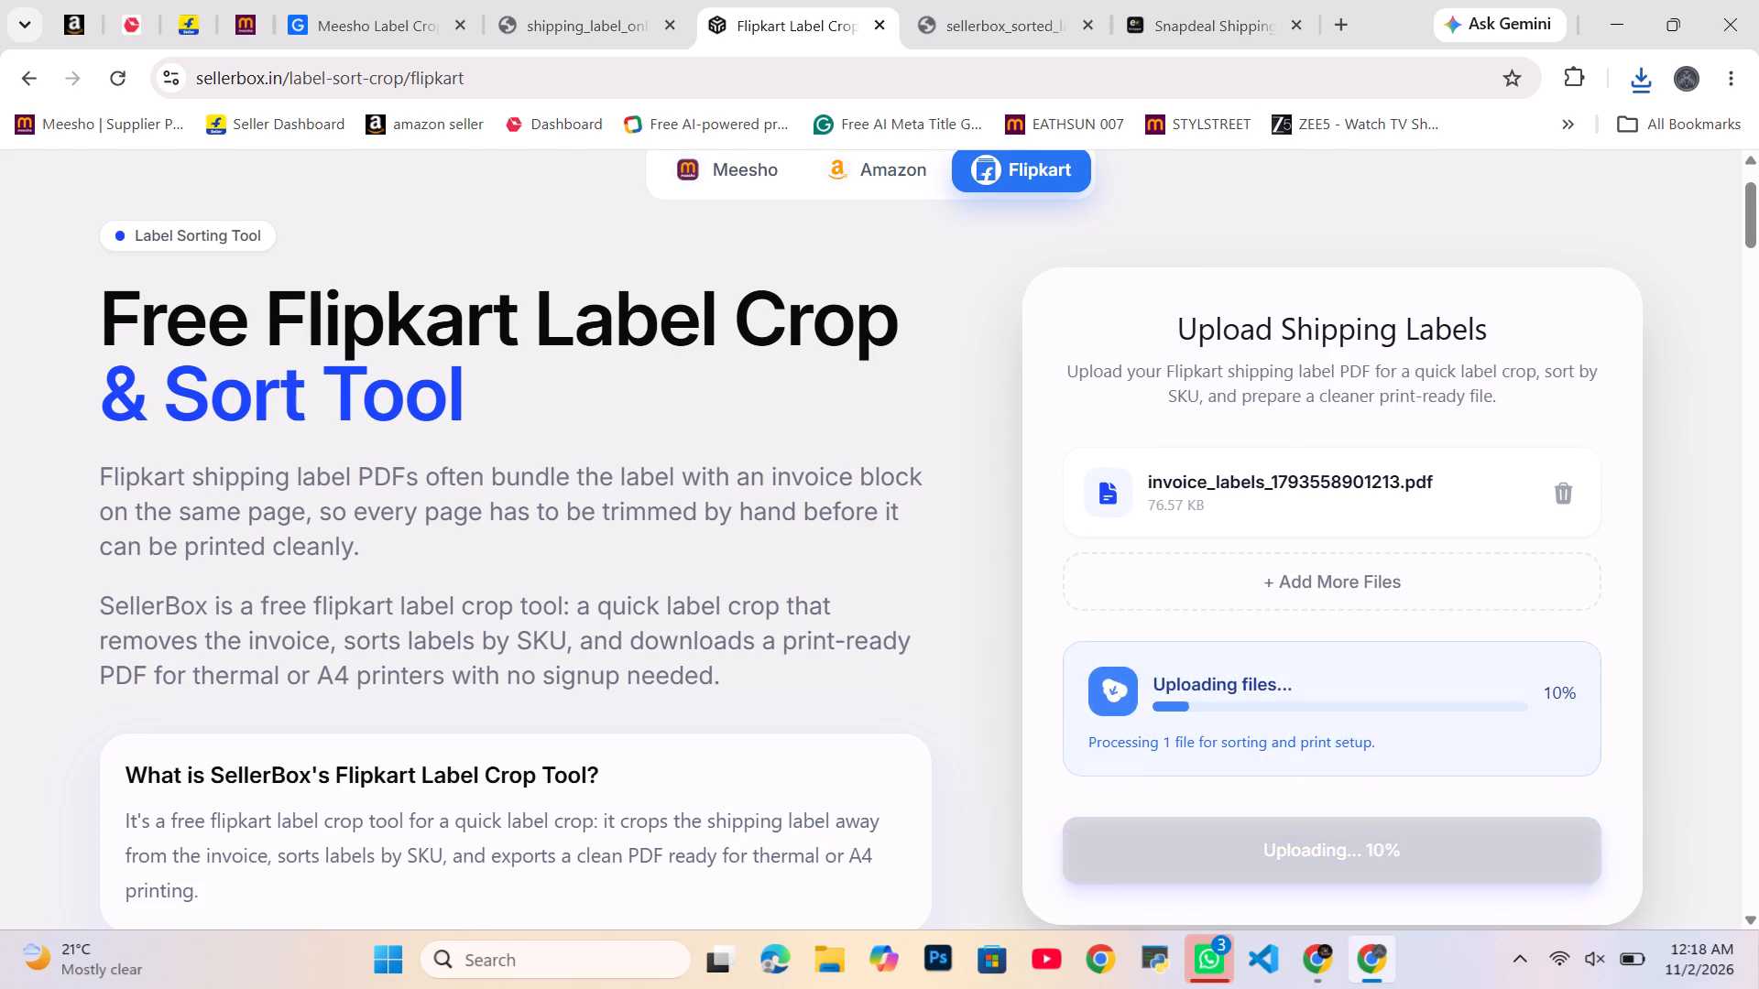
Crop the Flipkart labels to remove the invoice section, generate the PDF sorted by SKU name, and download it.
scroll(831, 636, down, 3)
scroll(584, 536, up, 3)
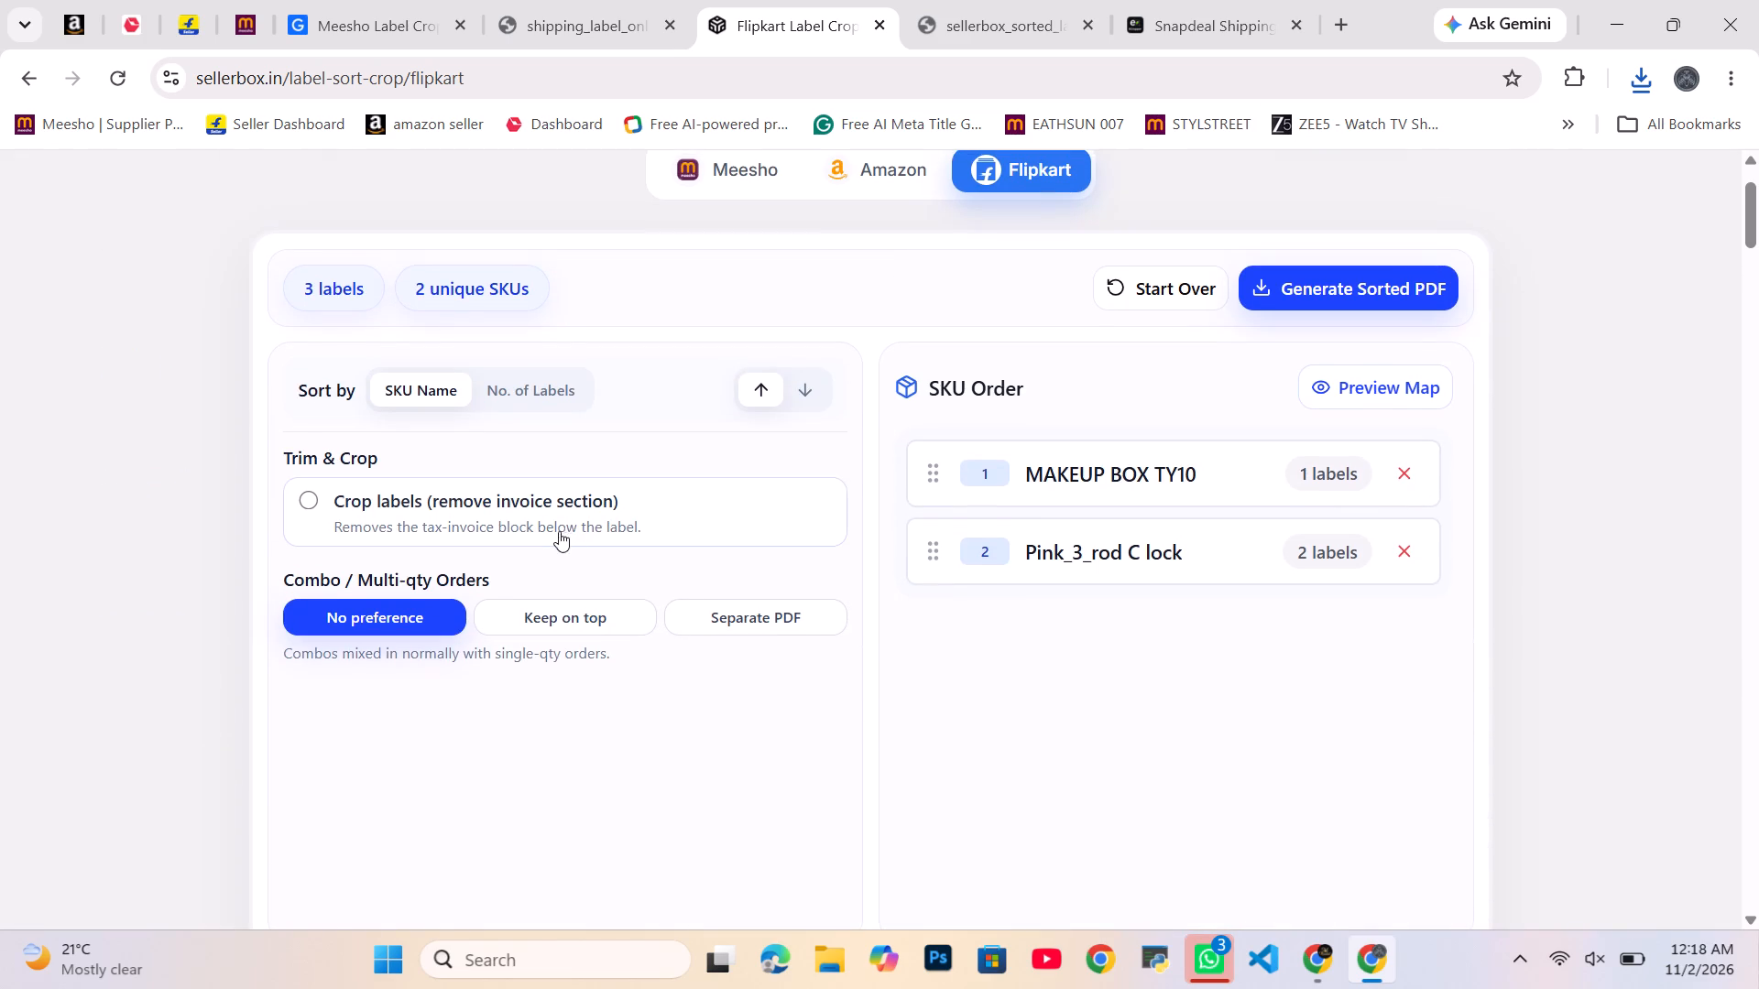
click(310, 502)
click(1293, 288)
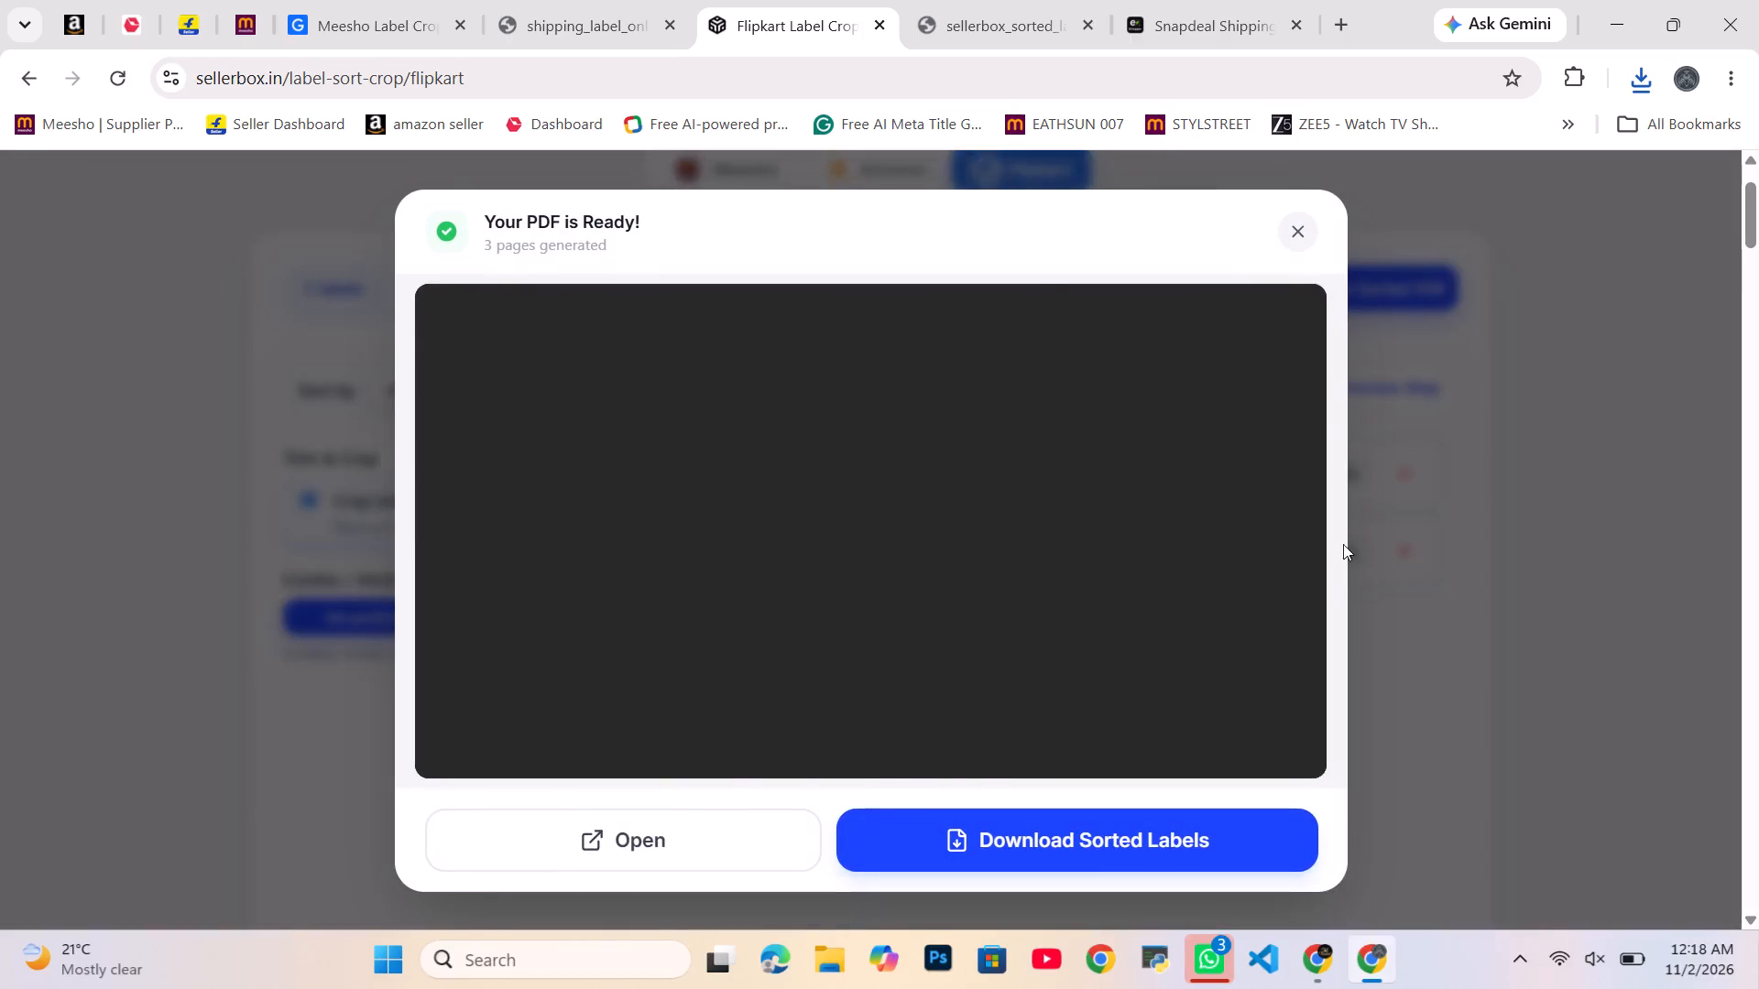
click(1114, 824)
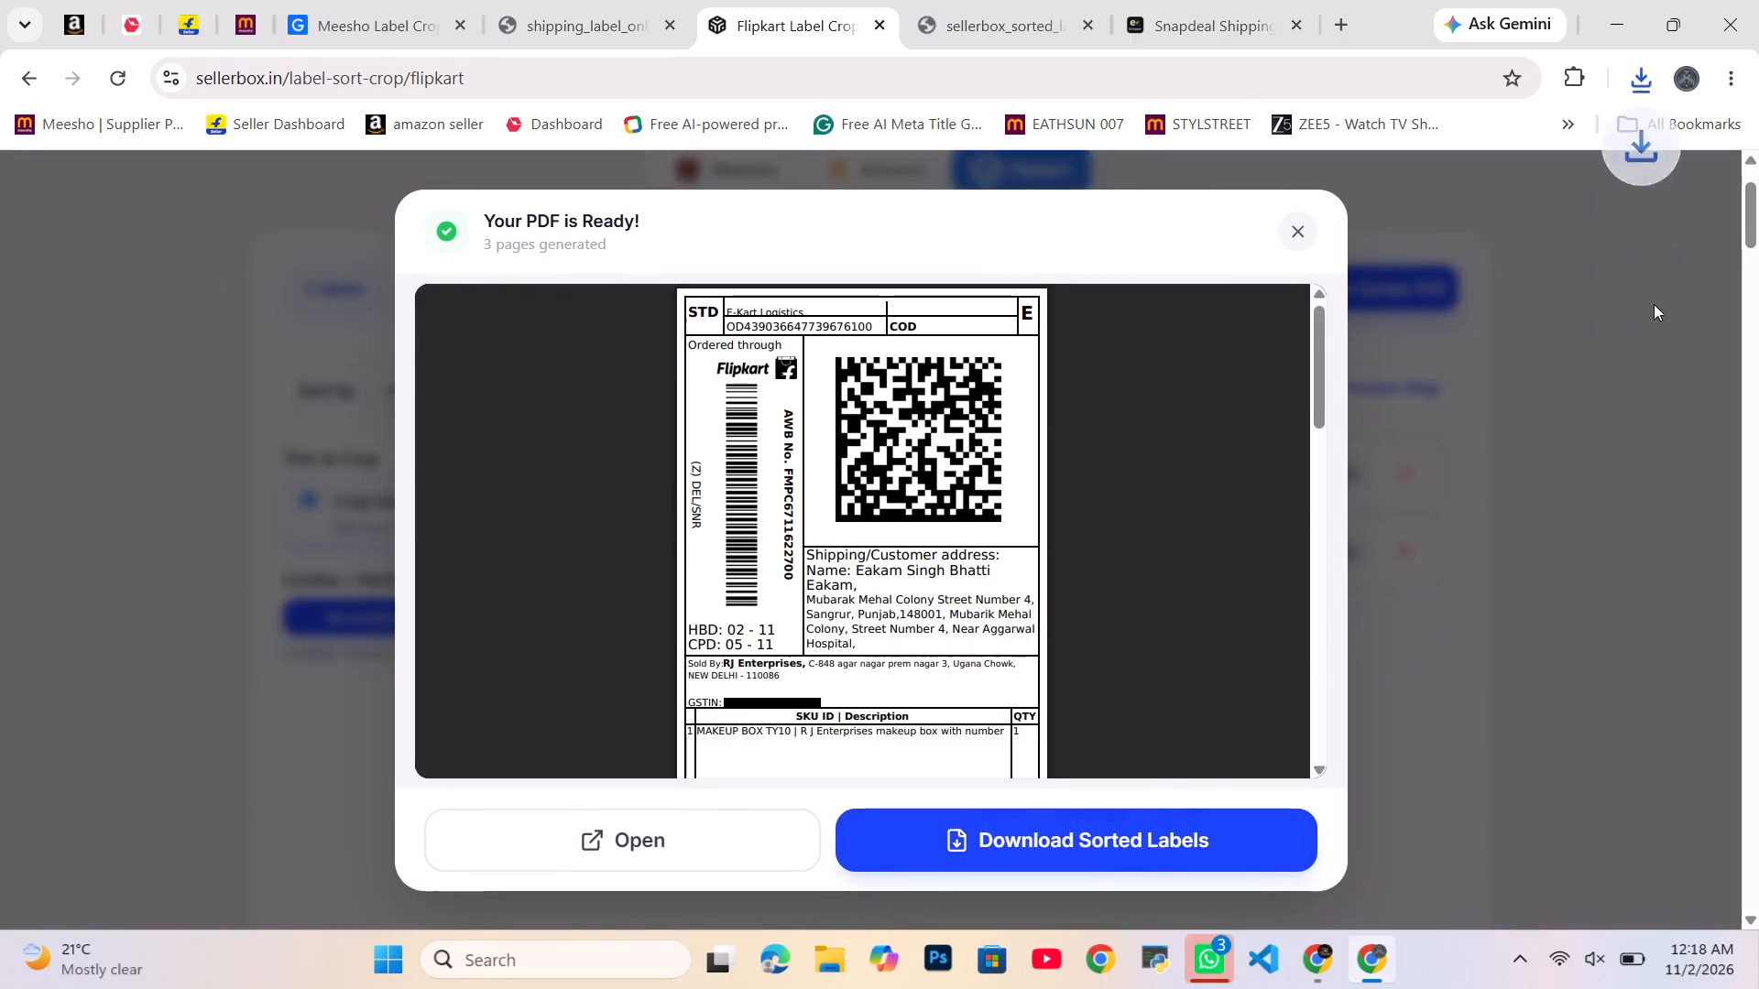
Open the downloaded Flipkart labels PDF and print one copy of all pages on the TSC TTP-244 Pro, 3 x 5 paper, fitted to printable area.
click(1527, 173)
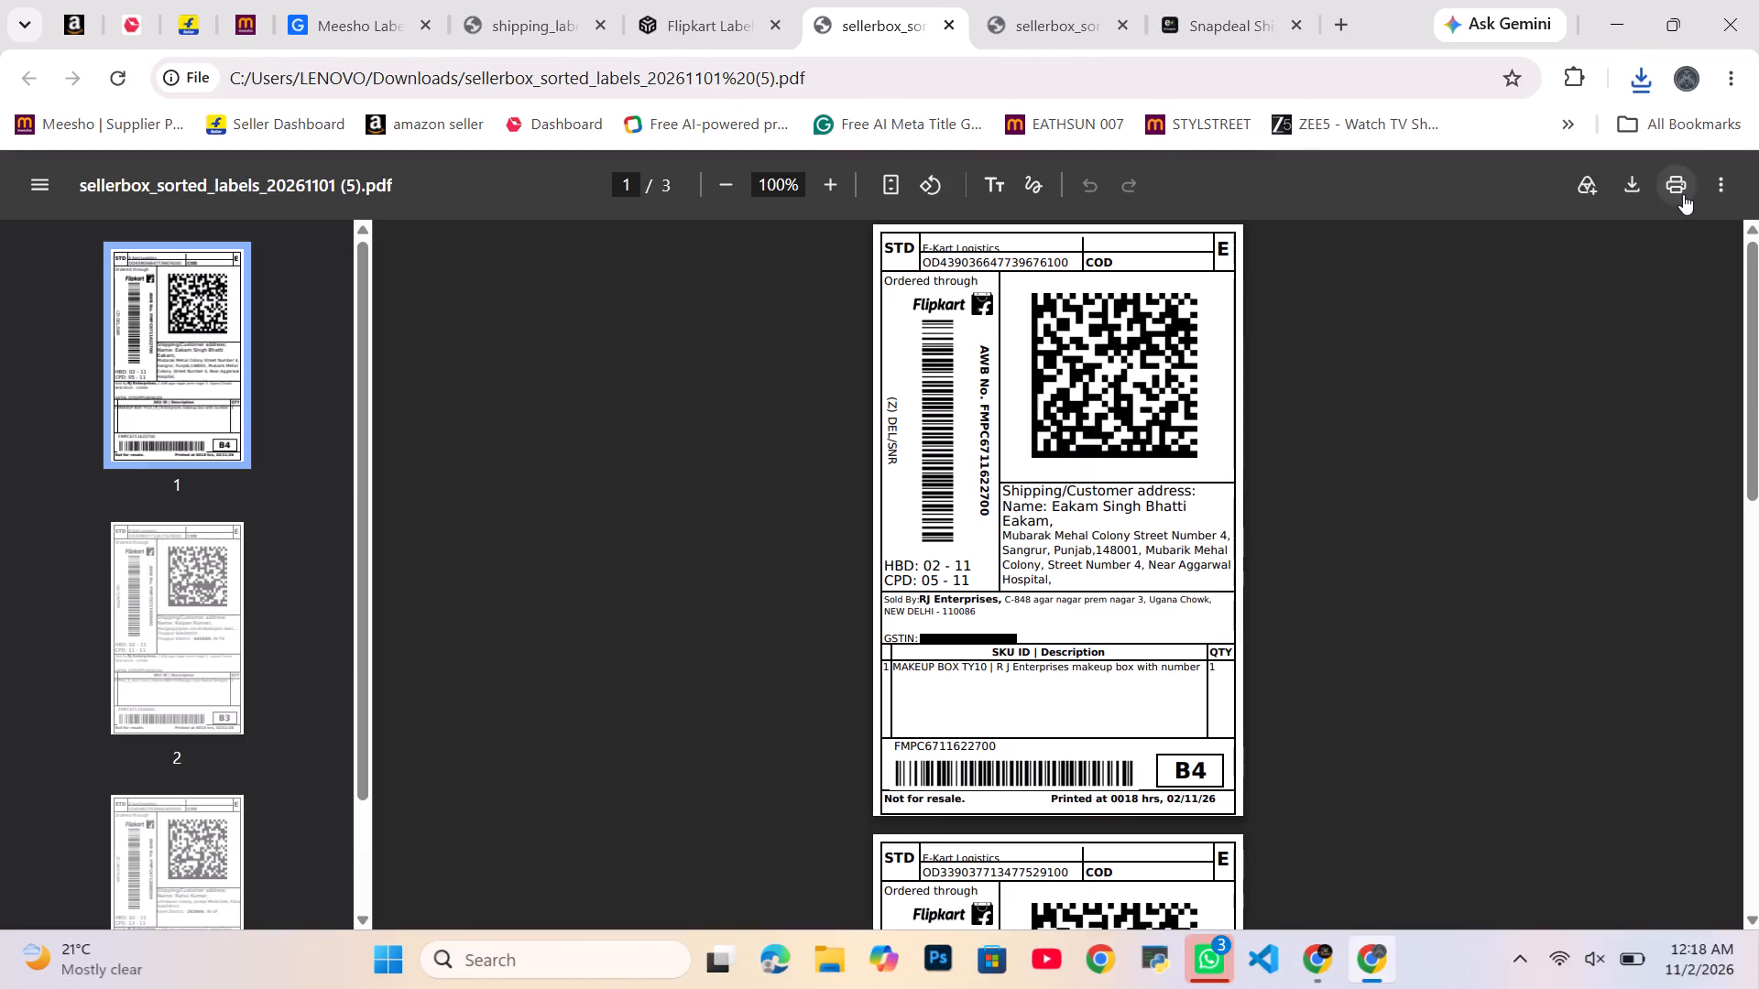
click(1685, 192)
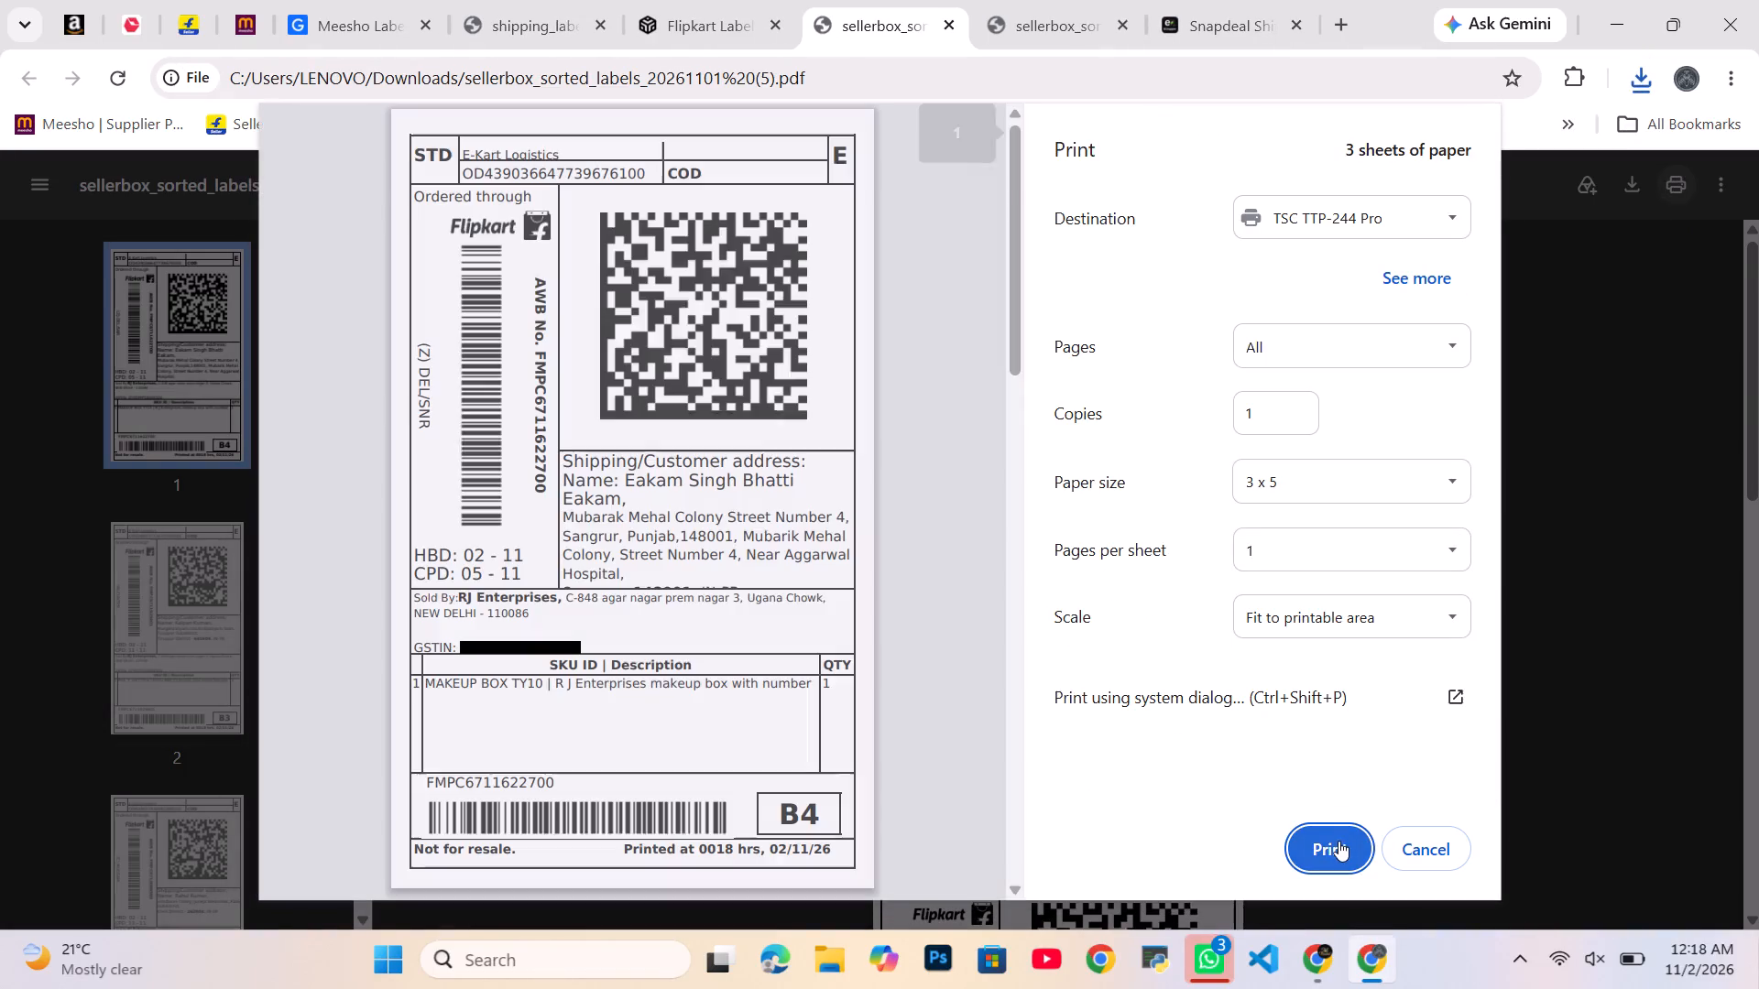
click(1338, 842)
Return to the Flipkart Seller Hub and select all Pending RTD orders for marking as RTD.
click(324, 38)
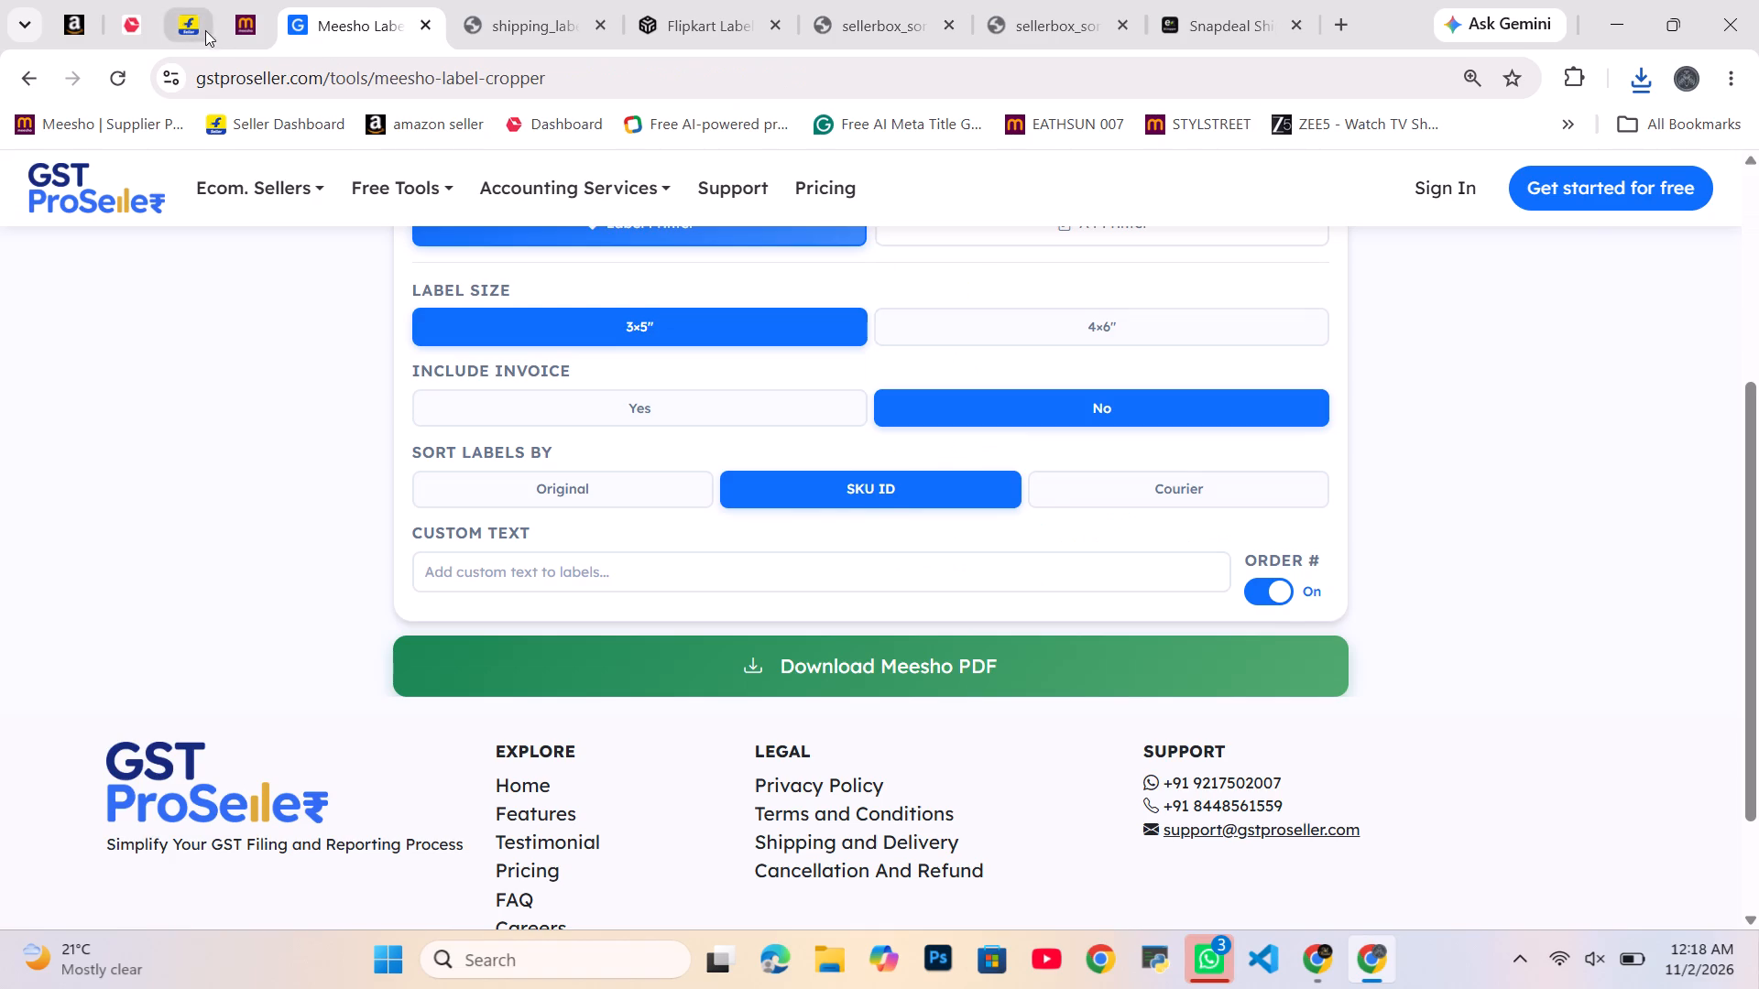
click(202, 27)
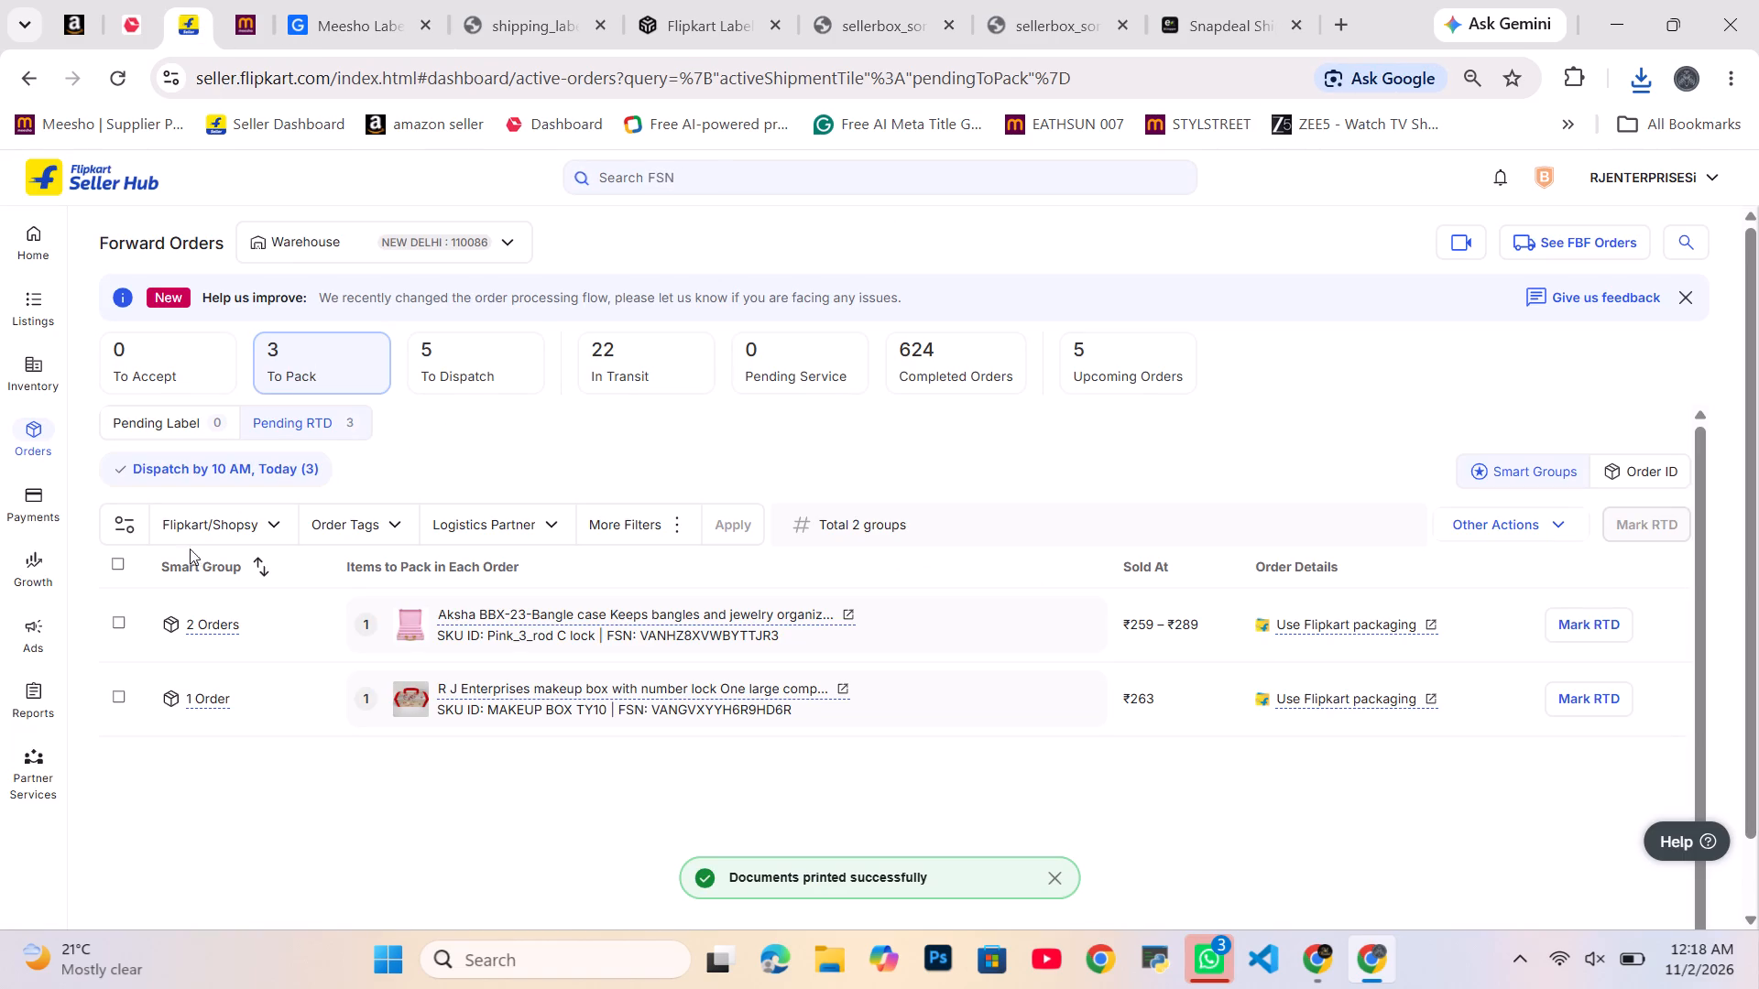
click(109, 552)
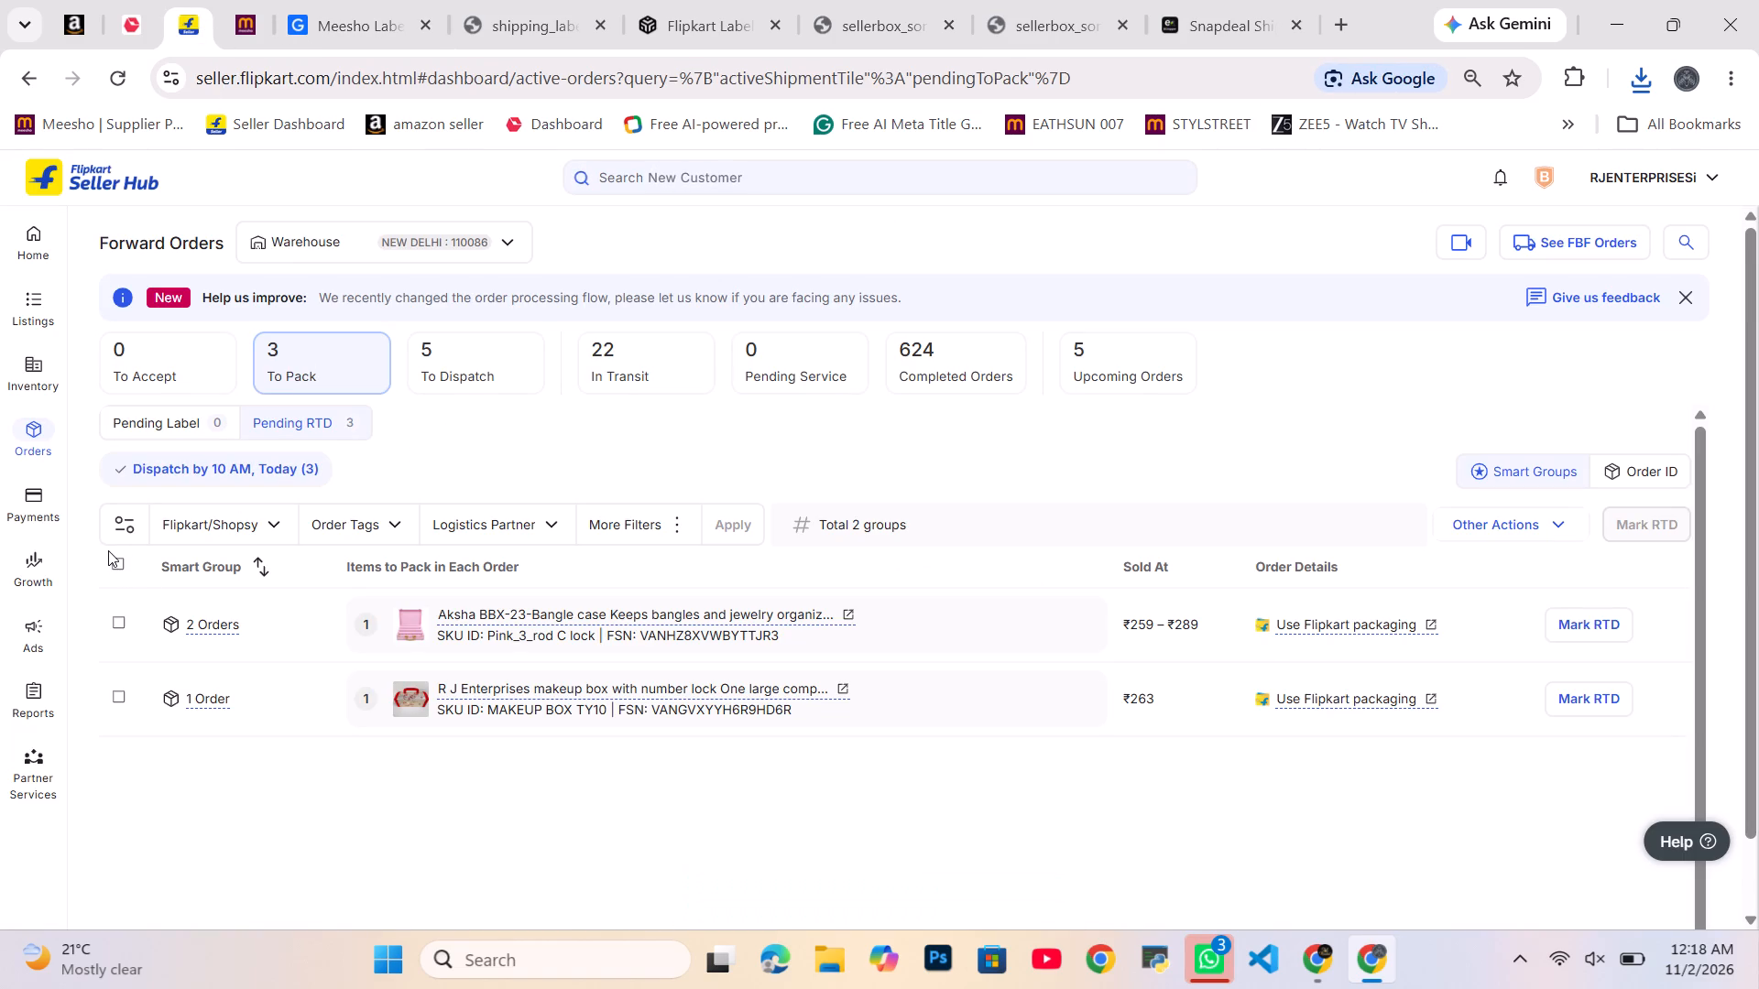
click(115, 560)
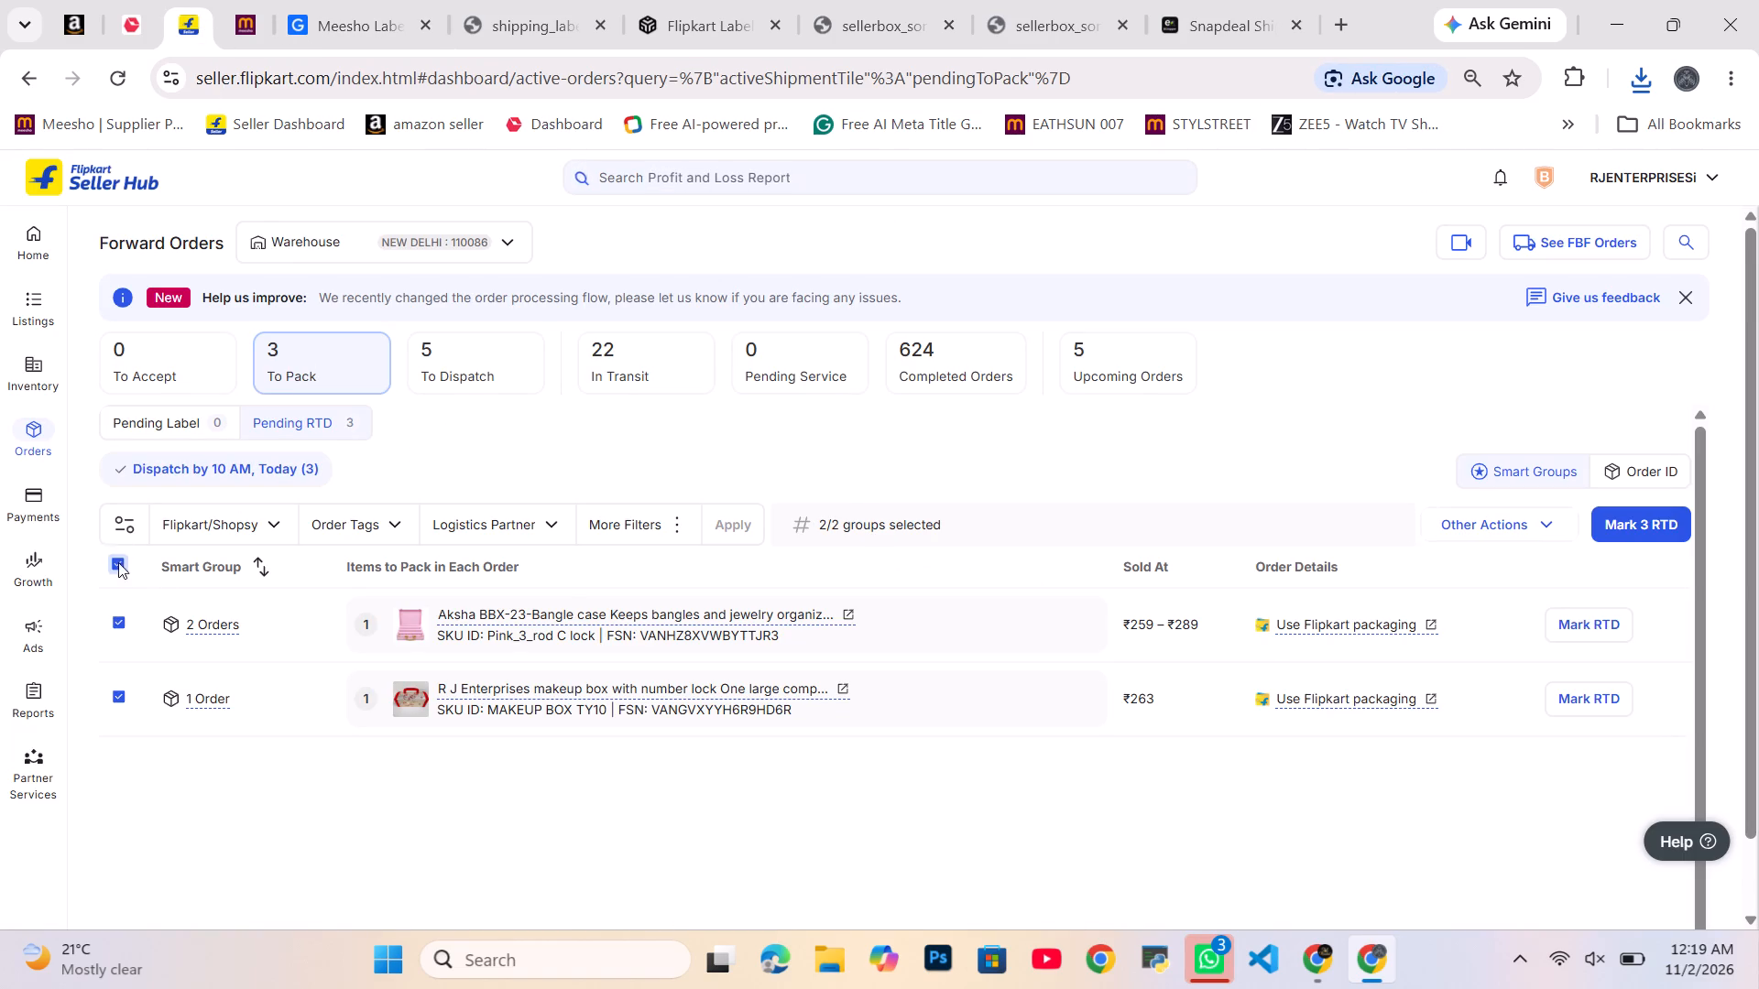
Mark the 3 selected Pending RTD orders as ready to dispatch and show the To Dispatch orders.
click(1663, 528)
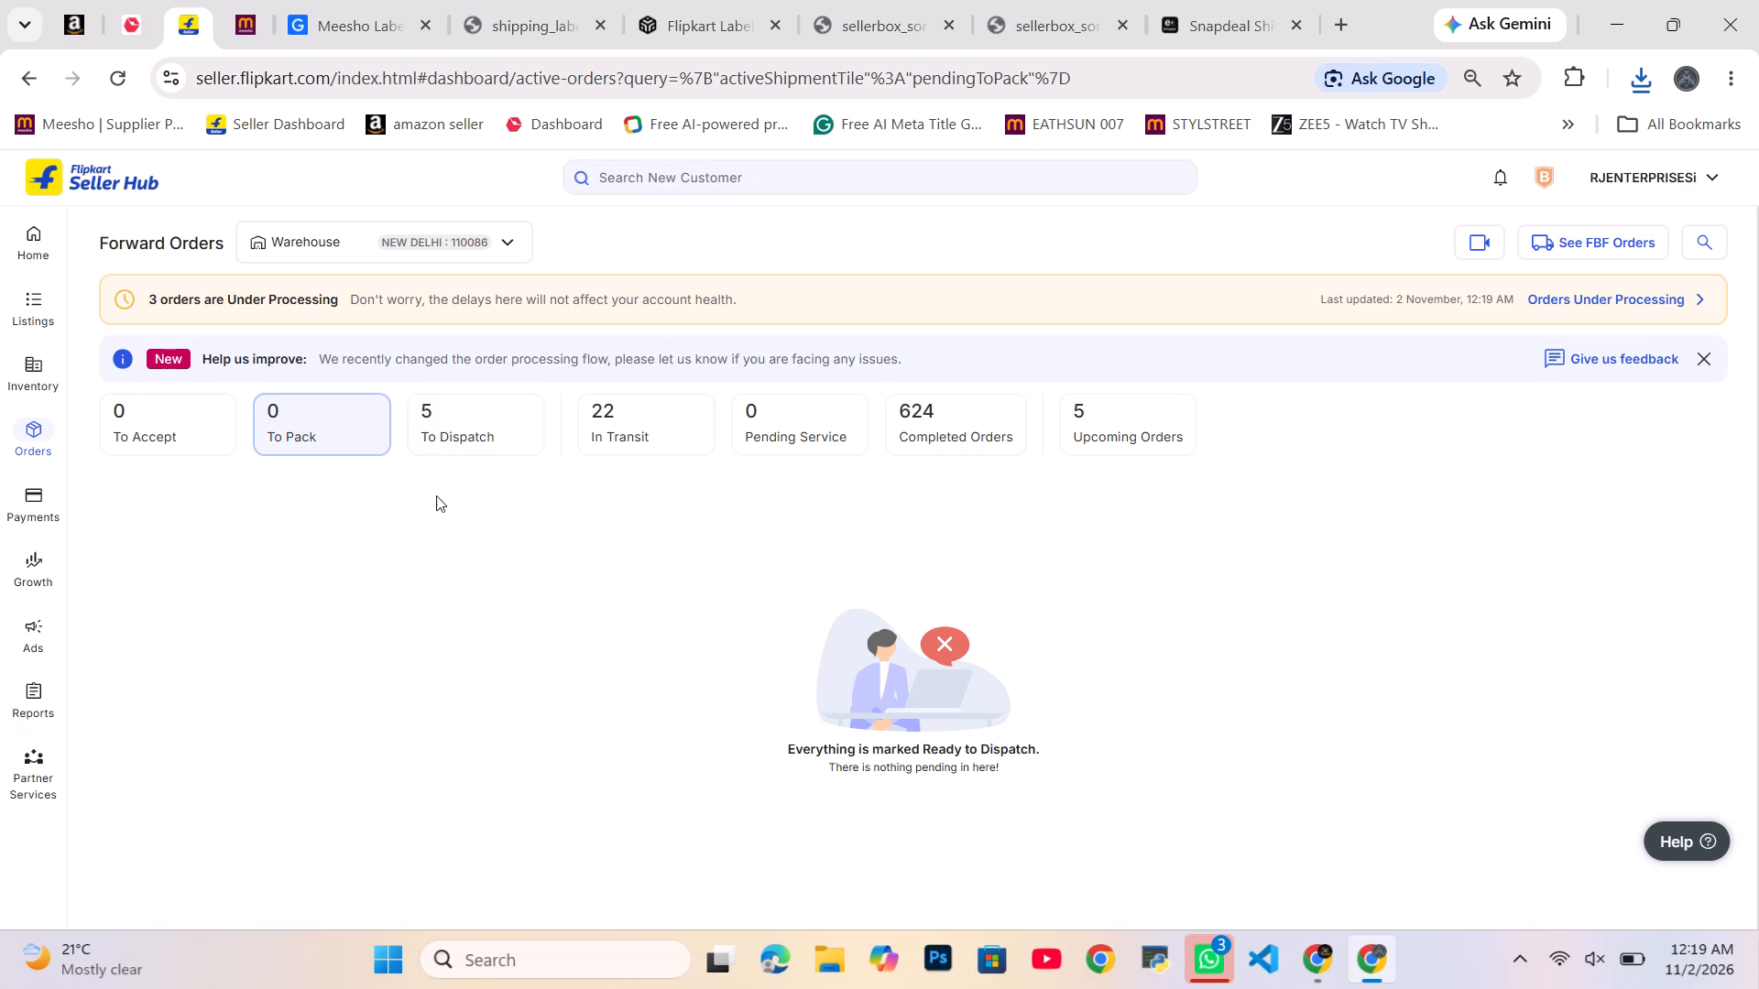